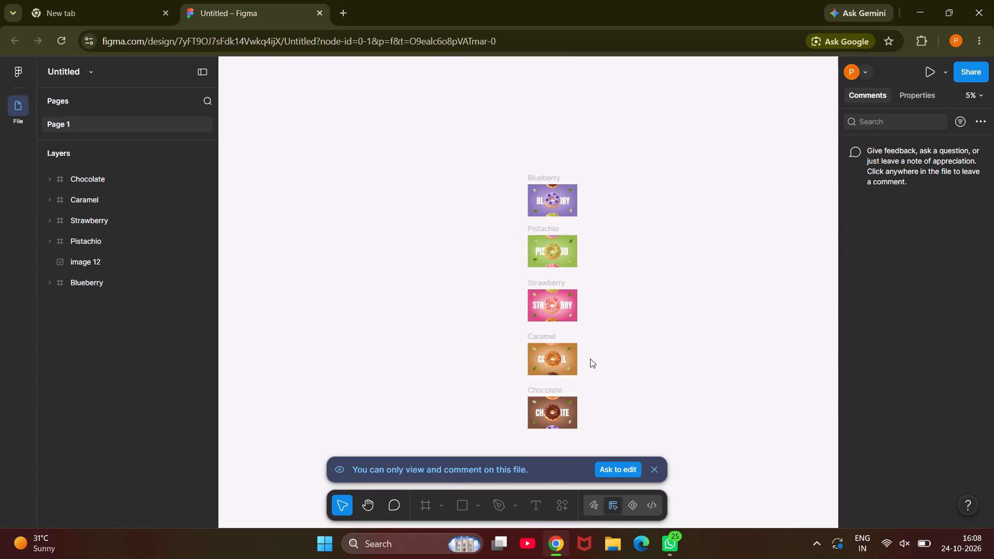
Open the prototype preview and play through the donut frames from Blueberry to Chocolate to check the transitions.
{"action": "left_click", "coordinate": [930, 67]}
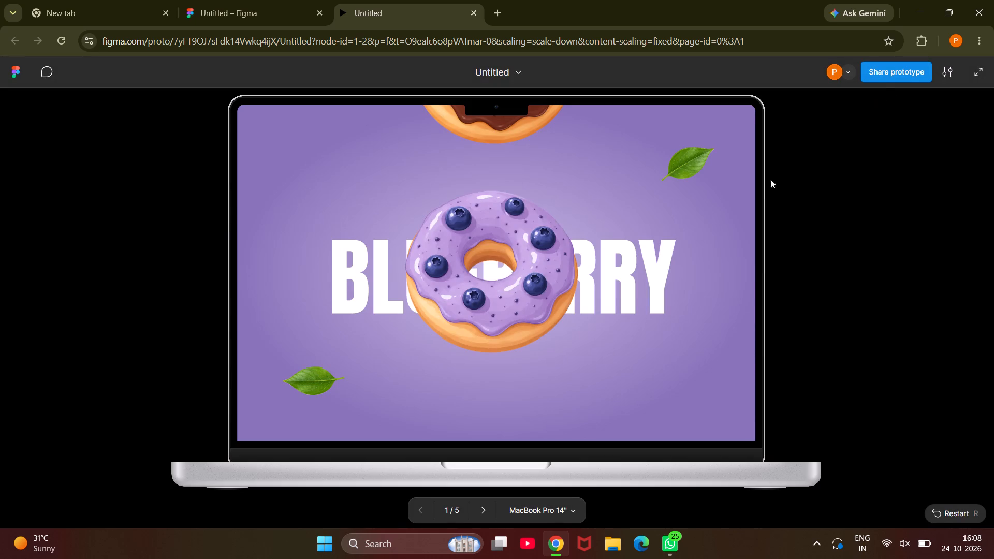
{"action": "left_click", "coordinate": [519, 315]}
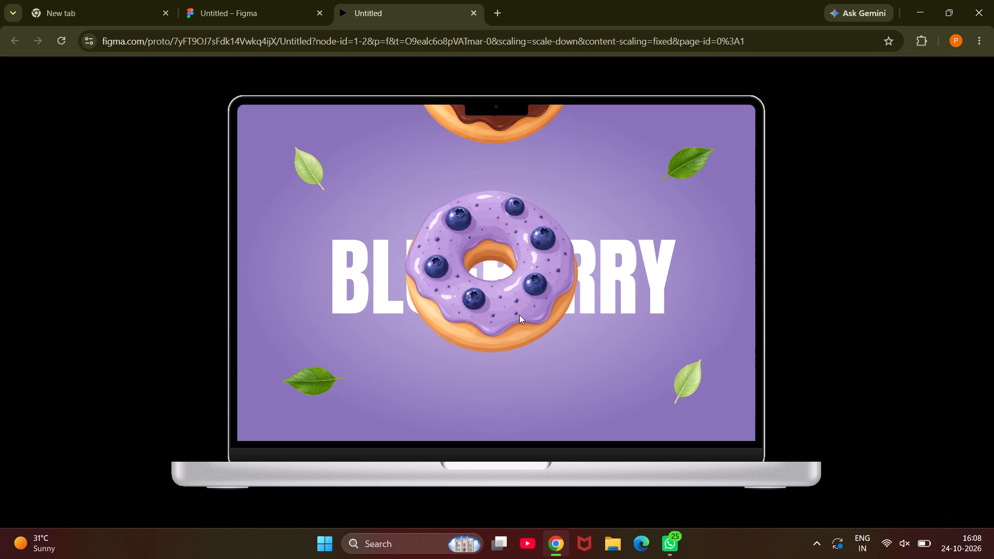
{"action": "left_click", "coordinate": [533, 273]}
{"action": "key", "text": "Right"}
{"action": "key", "text": "Right"}
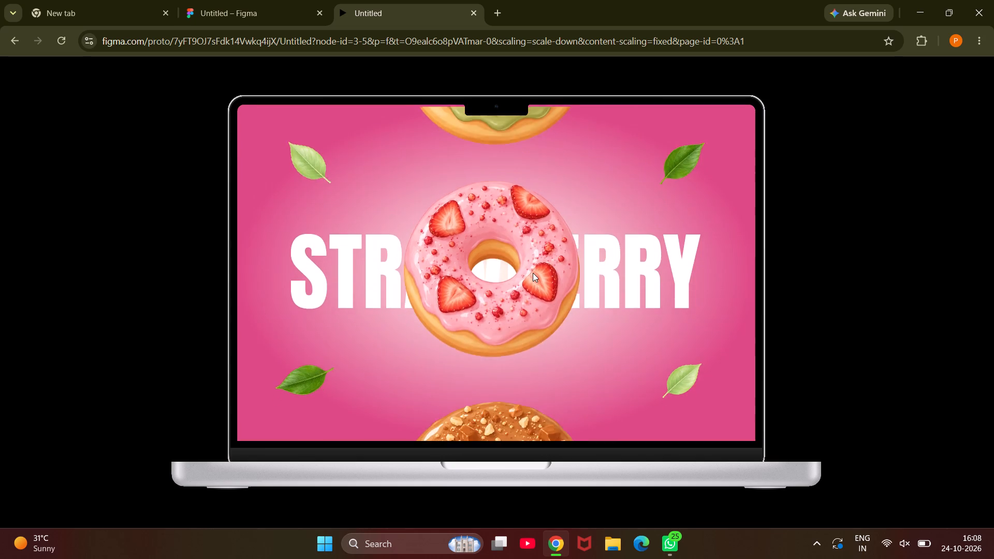
{"action": "key", "text": "Left"}
{"action": "key", "text": "Left"}
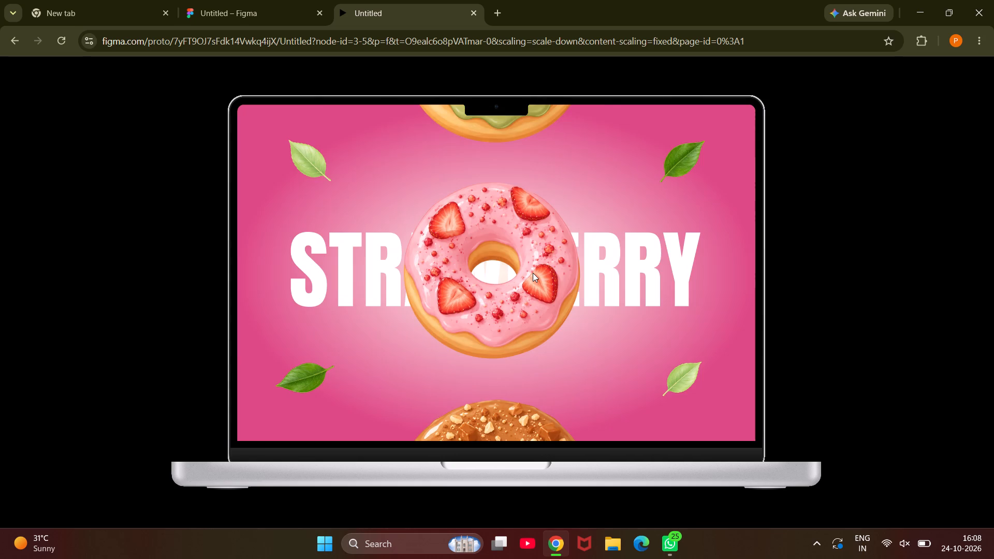
{"action": "key", "text": "Right"}
{"action": "key", "text": "Right"}
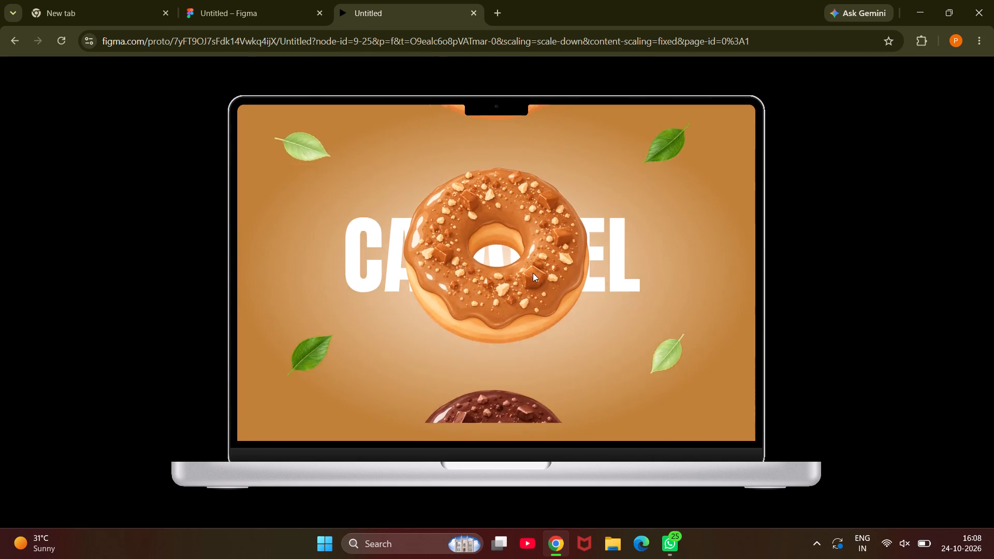
{"action": "key", "text": "Right"}
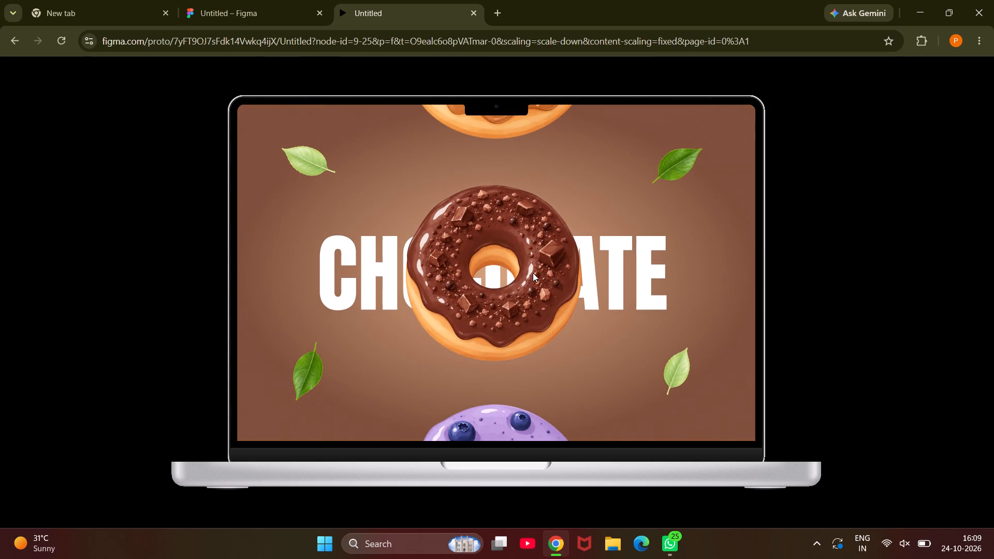
{"action": "key", "text": "Right"}
{"action": "key", "text": "Right"}
{"action": "key", "text": "Right"}
{"action": "key", "text": "Escape"}
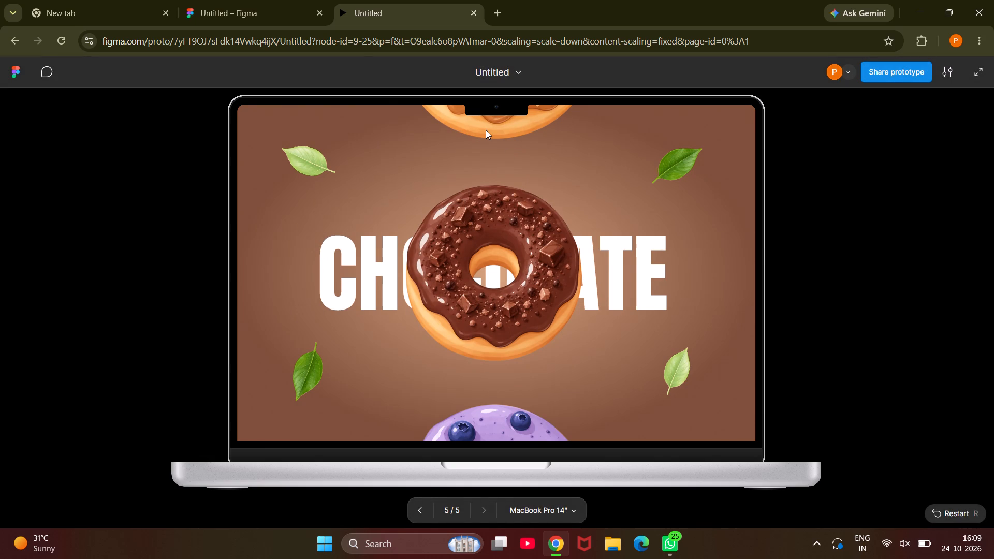
Step the prototype backward from the Chocolate frame to the Pistachio frame to check the reverse transitions.
{"action": "key", "text": "Left"}
{"action": "key", "text": "Left"}
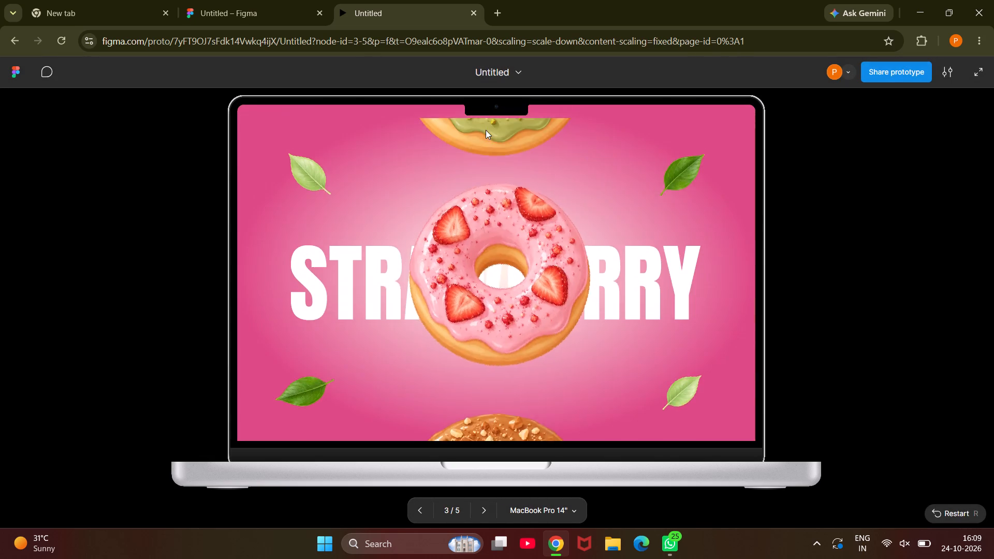
{"action": "key", "text": "Left"}
{"action": "key", "text": "Left"}
{"action": "key", "text": "Left"}
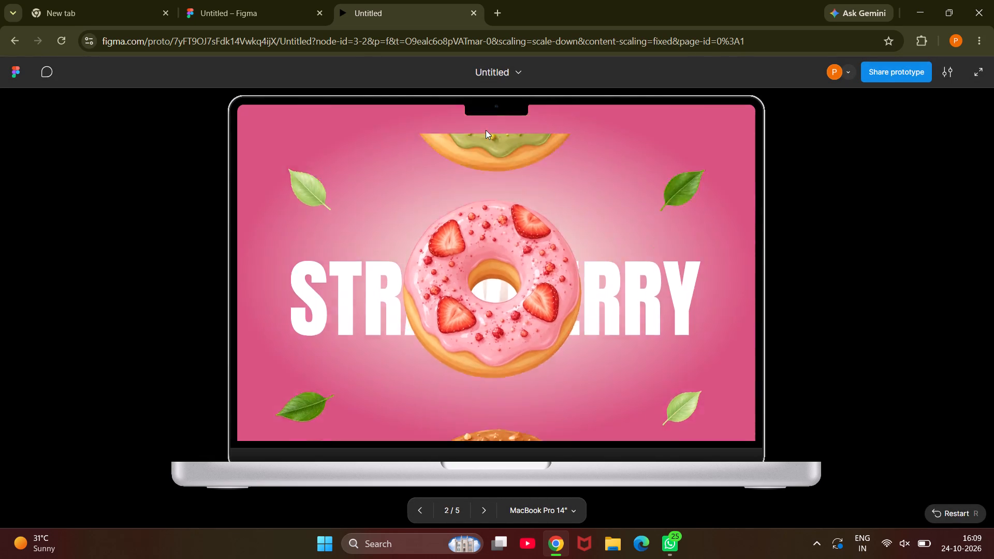
Go back to the Strawberry frame in the prototype and replay the transitions forward through Caramel to Chocolate.
{"action": "left_click", "coordinate": [18, 38]}
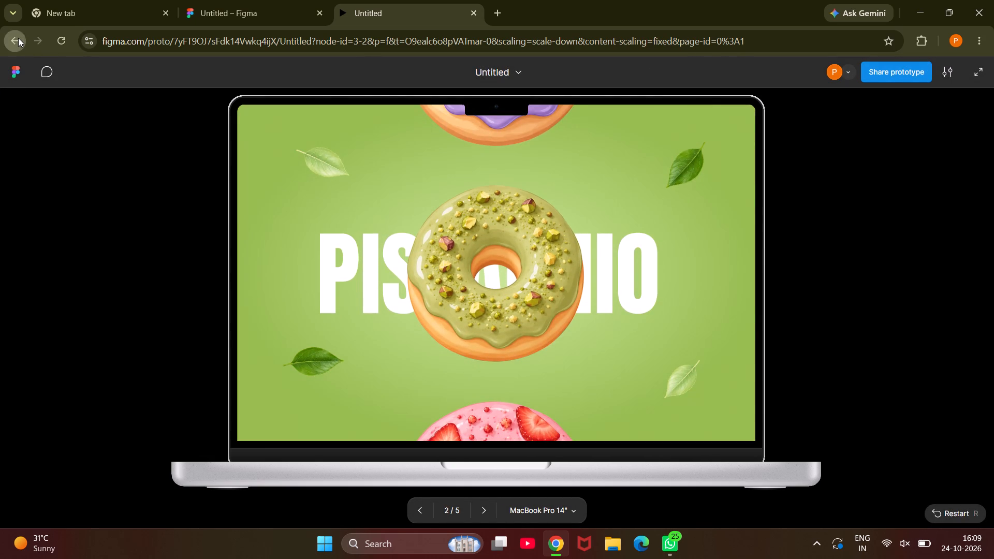
{"action": "scroll", "coordinate": [348, 208], "scroll_direction": "right", "scroll_amount": 1}
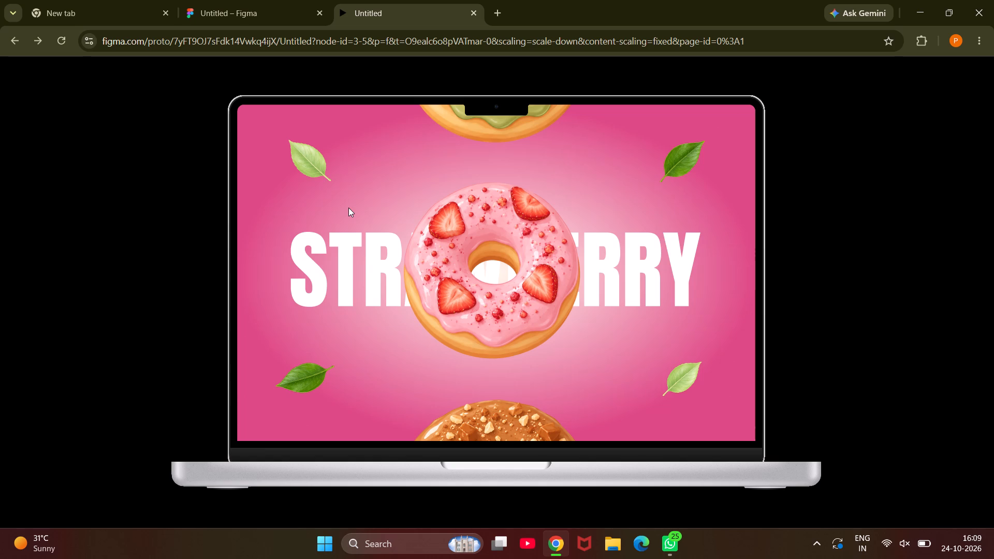
{"action": "key", "text": "Right"}
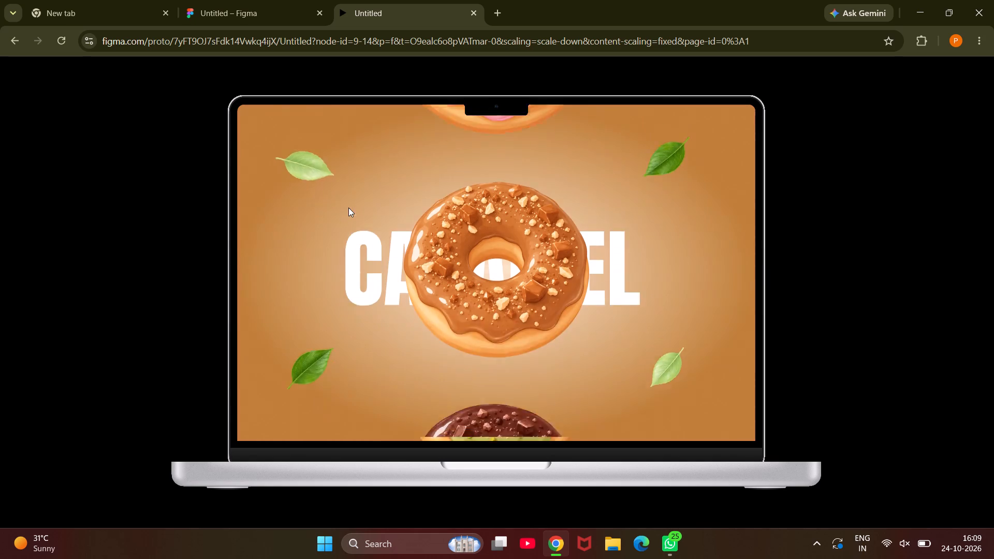
{"action": "key", "text": "Right"}
{"action": "key", "text": "Right"}
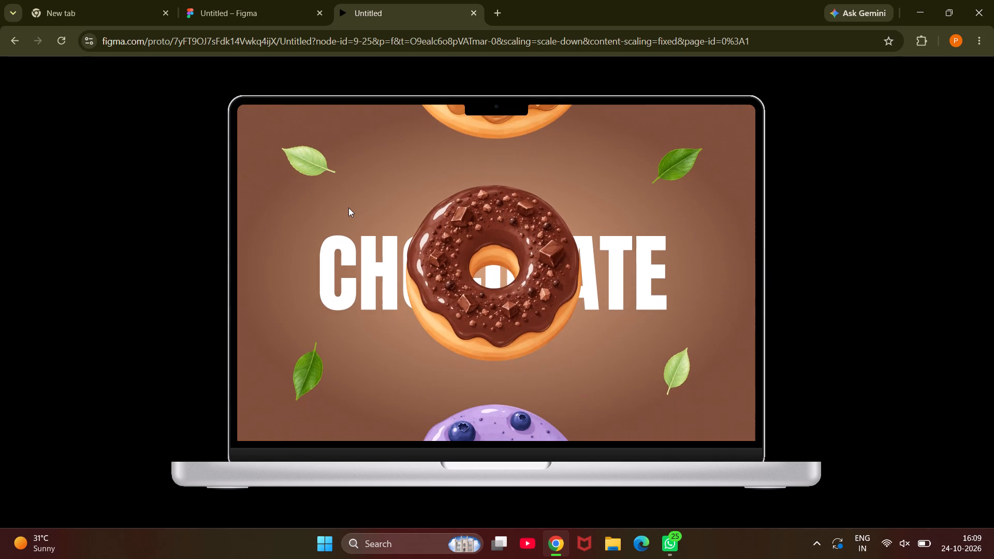
{"action": "key", "text": "Right"}
{"action": "key", "text": "Right"}
{"action": "key", "text": "Escape"}
Return to the design file and examine the layout of the donut flavour frames, from Blueberry down to Caramel.
{"action": "left_click", "coordinate": [303, 7]}
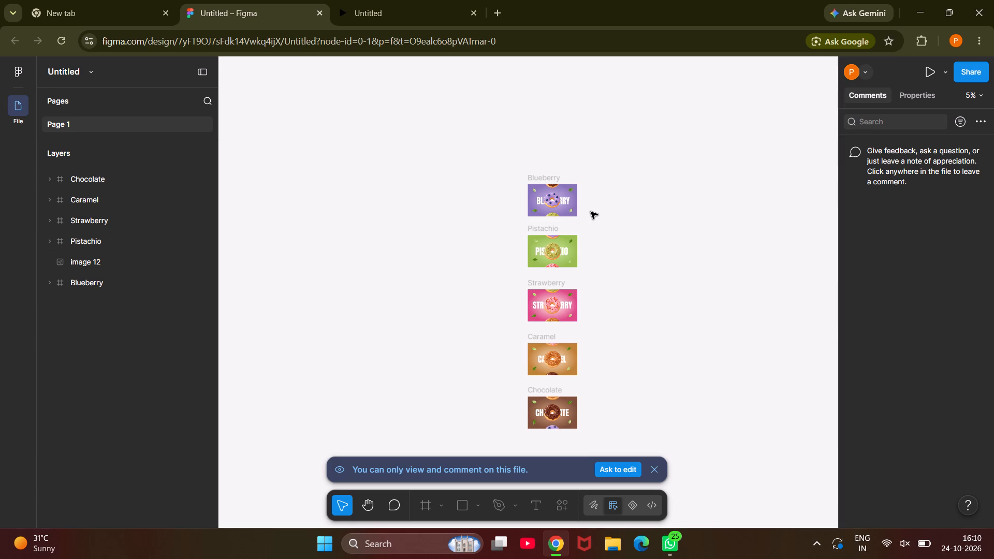
{"action": "scroll", "coordinate": [638, 198], "scroll_direction": "up", "scroll_amount": 1}
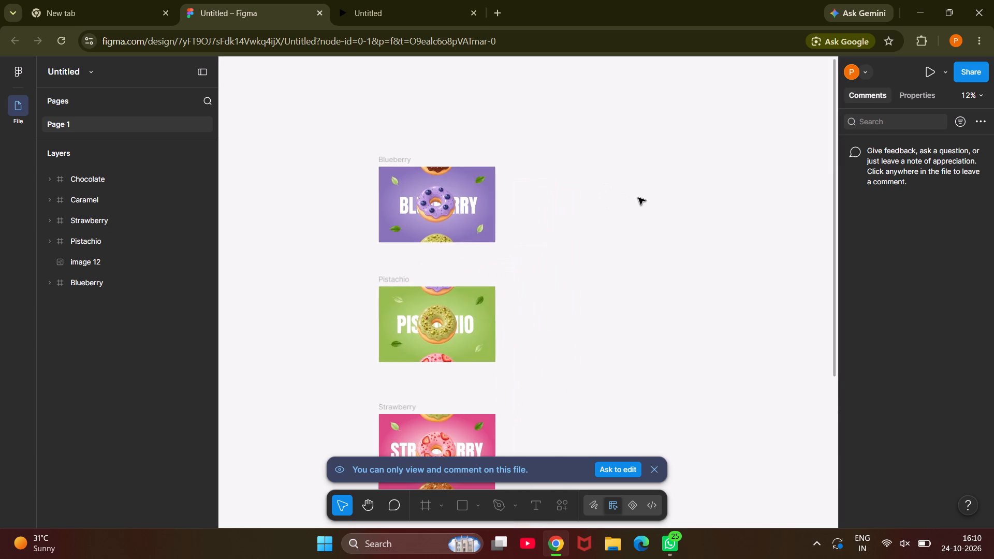
{"action": "scroll", "coordinate": [638, 198], "scroll_direction": "up", "scroll_amount": 1}
{"action": "scroll", "coordinate": [515, 232], "scroll_direction": "down", "scroll_amount": 1}
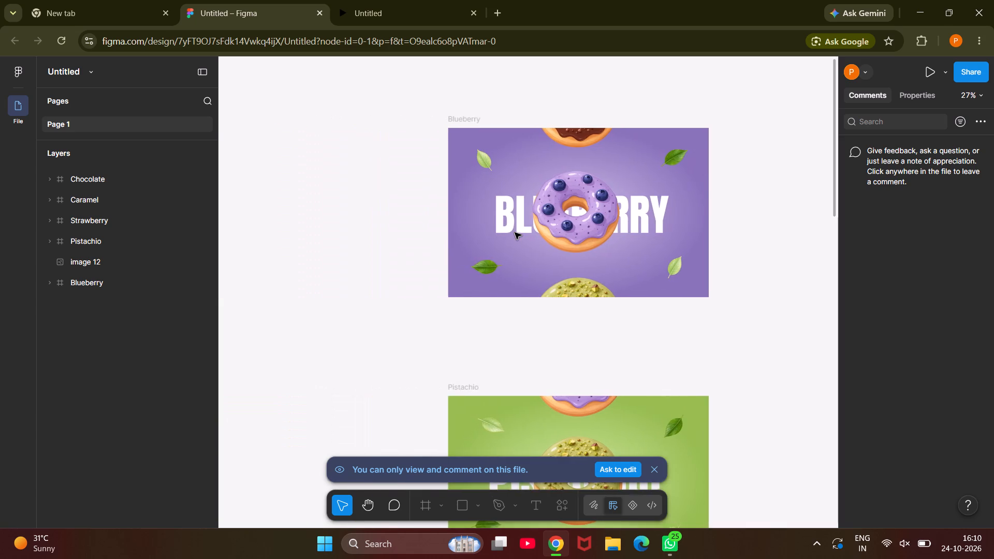
{"action": "scroll", "coordinate": [515, 232], "scroll_direction": "down", "scroll_amount": 3}
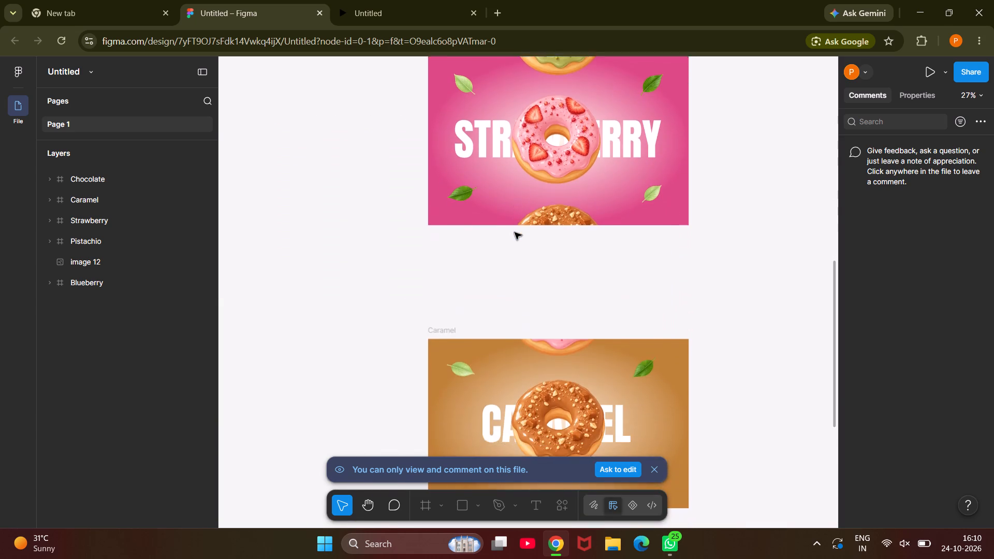
{"action": "scroll", "coordinate": [515, 232], "scroll_direction": "up", "scroll_amount": 4}
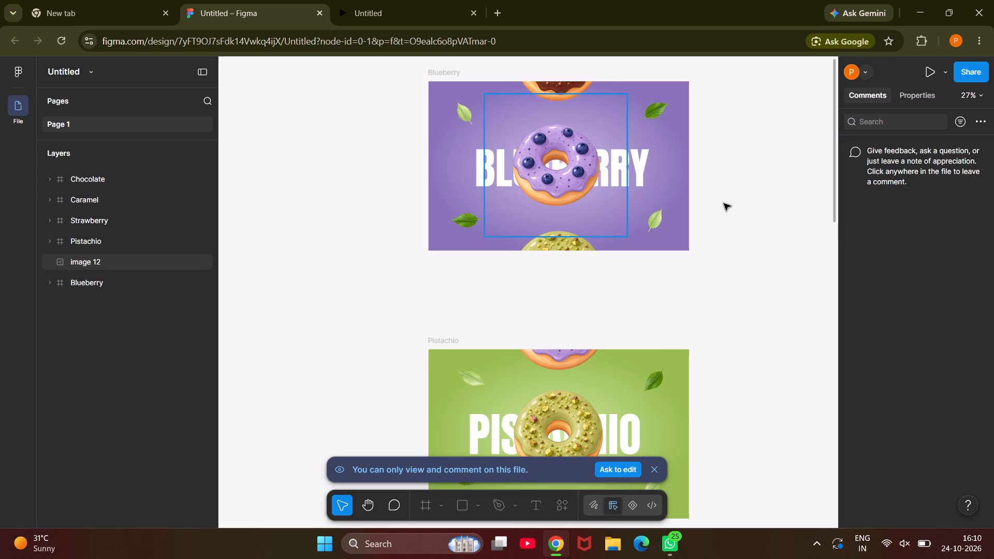
{"action": "left_click", "coordinate": [723, 226]}
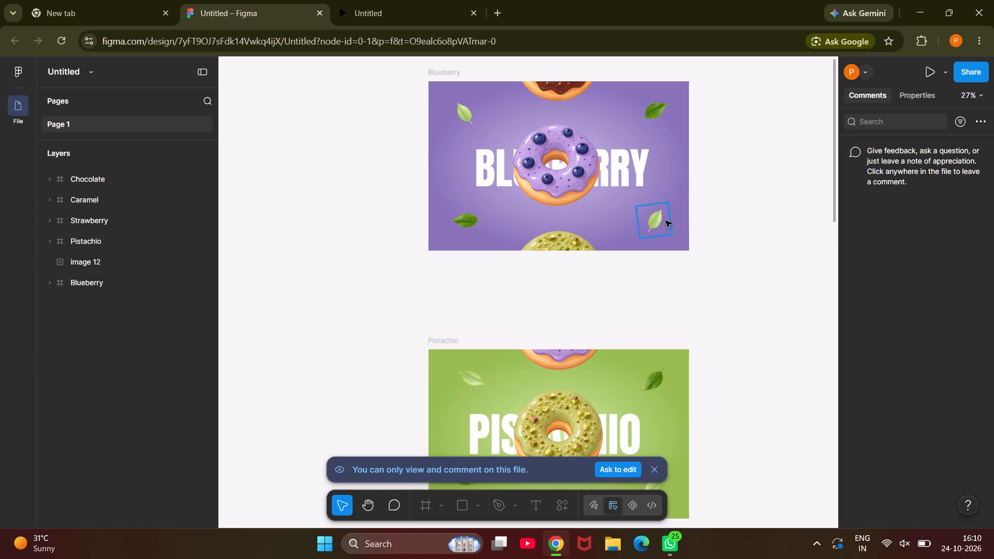
{"action": "left_click", "coordinate": [631, 205]}
{"action": "scroll", "coordinate": [765, 172], "scroll_direction": "up", "scroll_amount": 4}
{"action": "scroll", "coordinate": [788, 291], "scroll_direction": "down", "scroll_amount": 1}
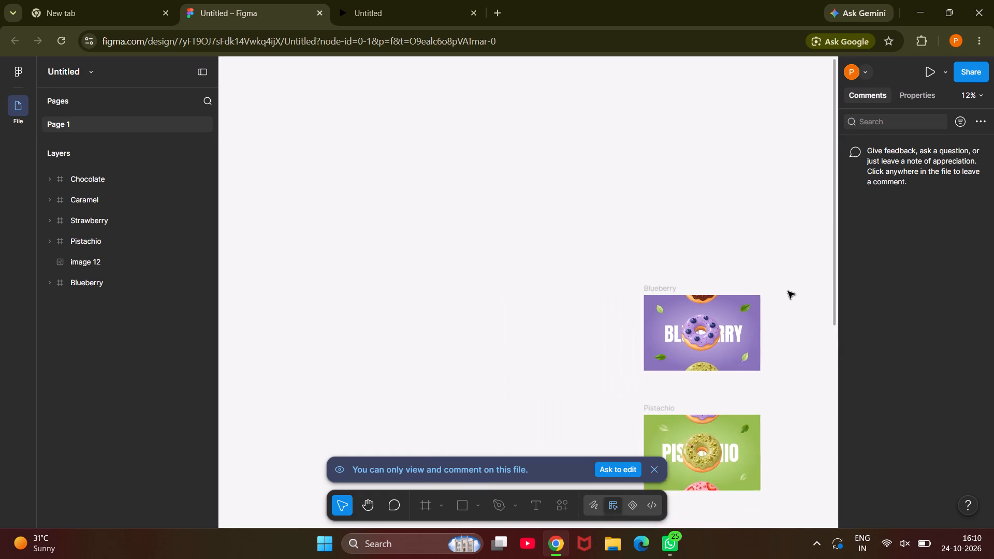
{"action": "scroll", "coordinate": [788, 291], "scroll_direction": "left", "scroll_amount": 2}
{"action": "scroll", "coordinate": [788, 291], "scroll_direction": "down", "scroll_amount": 2}
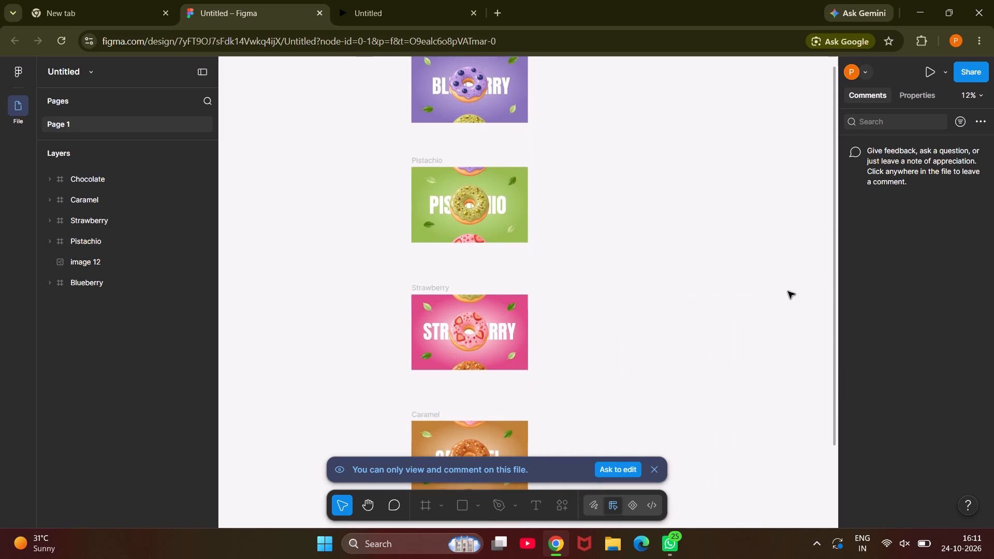
{"action": "scroll", "coordinate": [788, 291], "scroll_direction": "right", "scroll_amount": 2}
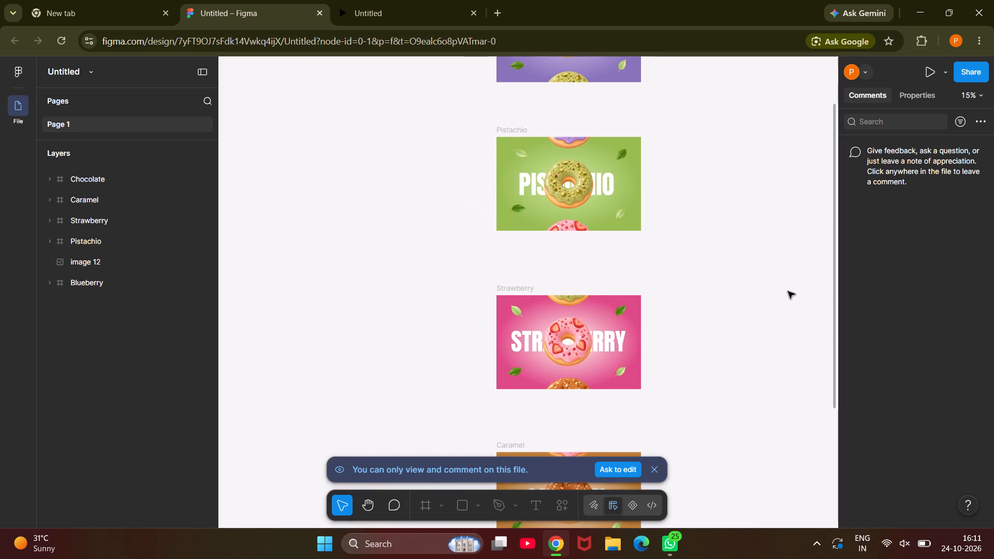
{"action": "scroll", "coordinate": [788, 291], "scroll_direction": "up", "scroll_amount": 3}
{"action": "scroll", "coordinate": [640, 260], "scroll_direction": "up", "scroll_amount": 1}
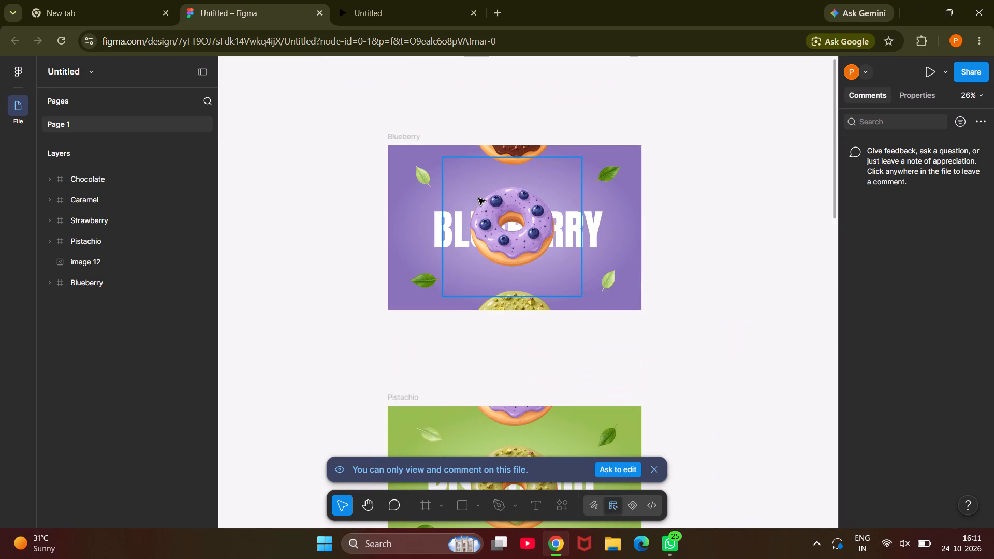
Inspect the properties of the main donut image in the Blueberry frame, then clear the selection.
{"action": "left_click", "coordinate": [465, 183]}
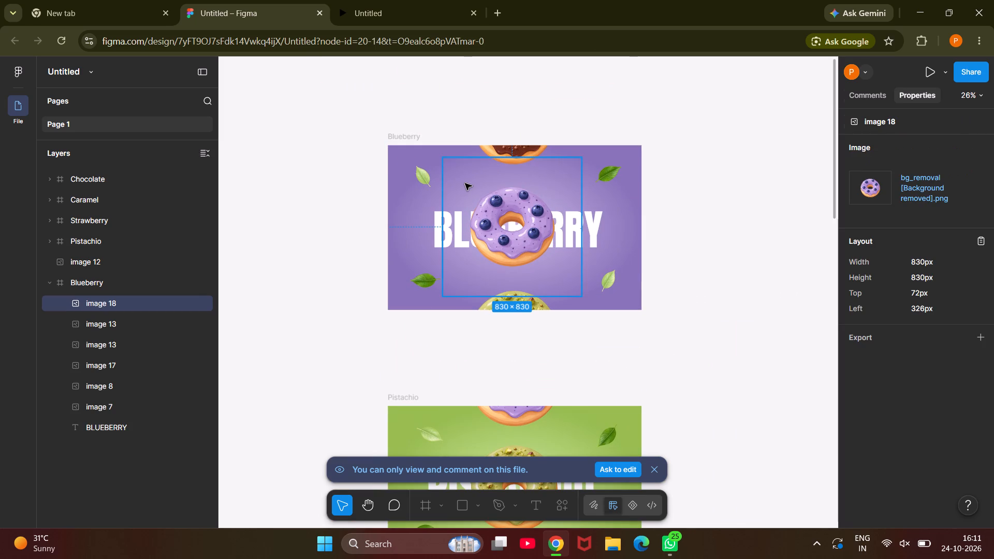
{"action": "left_click", "coordinate": [785, 112]}
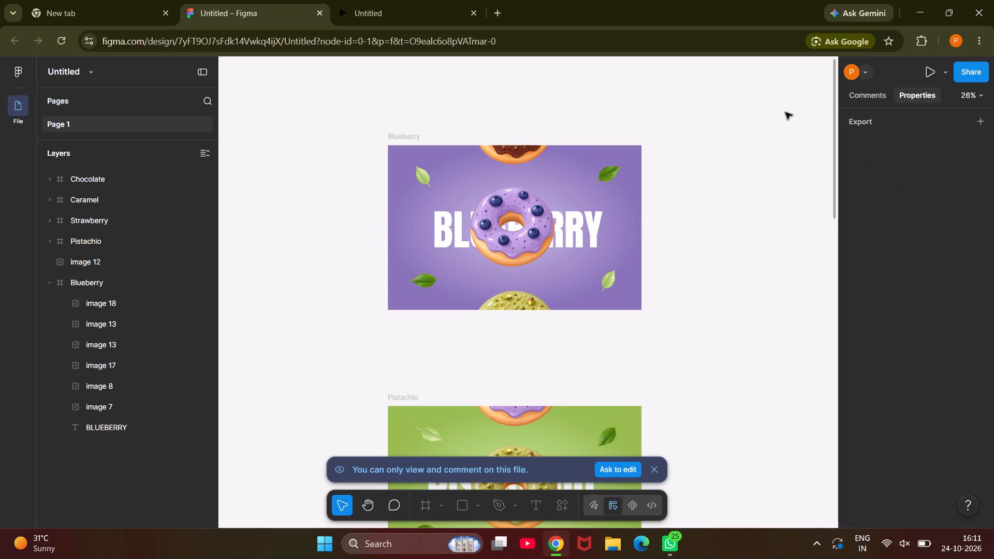
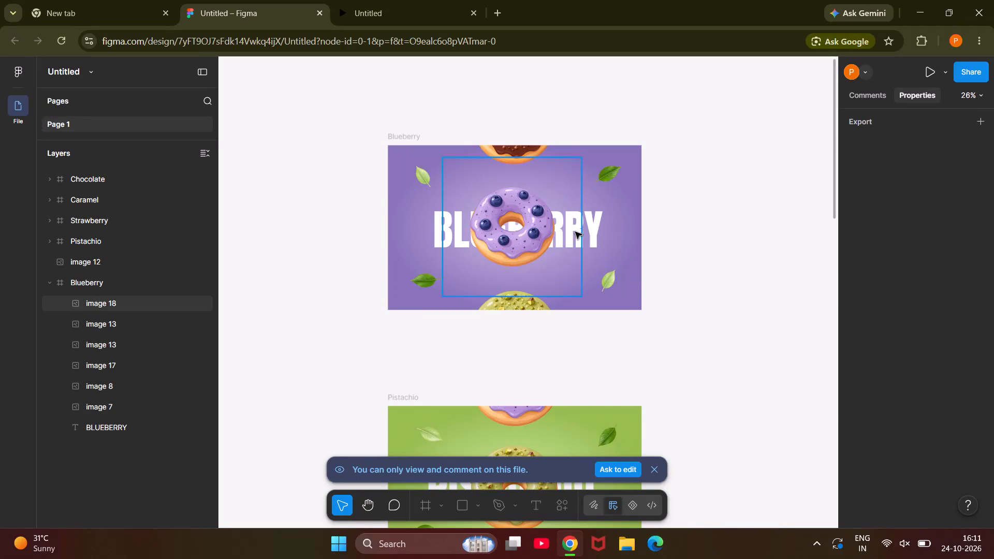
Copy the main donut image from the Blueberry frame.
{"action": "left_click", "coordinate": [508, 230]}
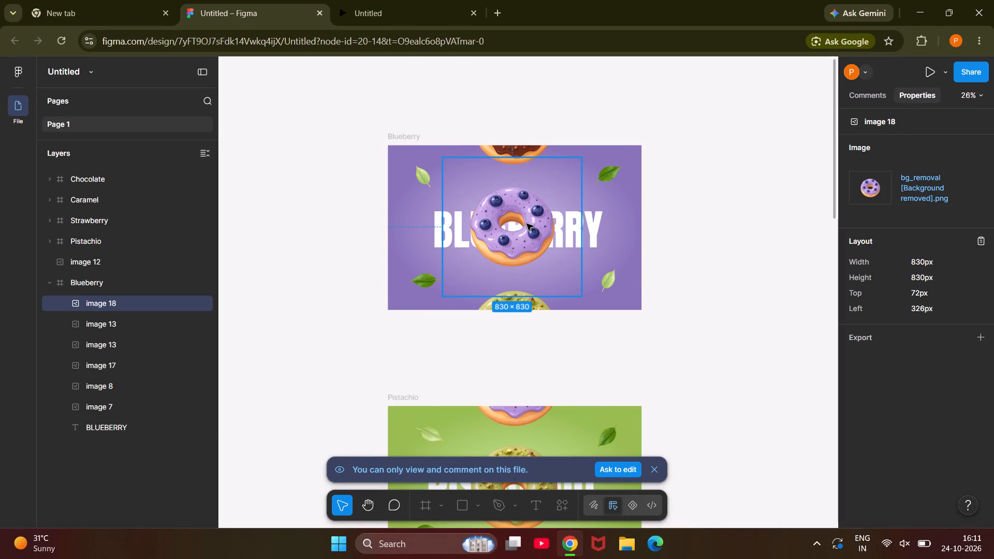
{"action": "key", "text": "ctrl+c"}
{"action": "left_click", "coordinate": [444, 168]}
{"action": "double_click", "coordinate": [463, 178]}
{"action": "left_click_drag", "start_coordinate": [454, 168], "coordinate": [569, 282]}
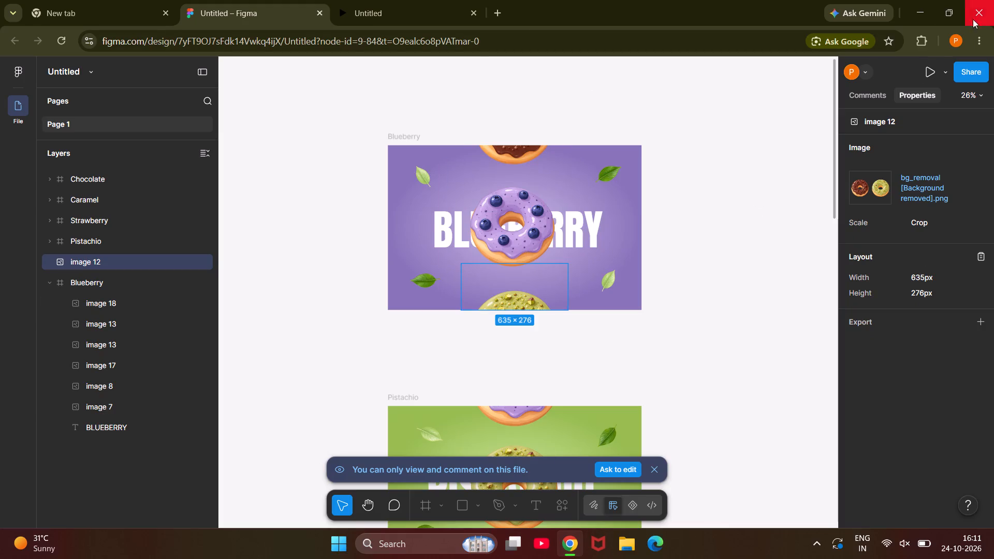
Switch to the school Chrome profile, search Google for figma, and open the account's recent Figma files.
{"action": "left_click", "coordinate": [975, 39]}
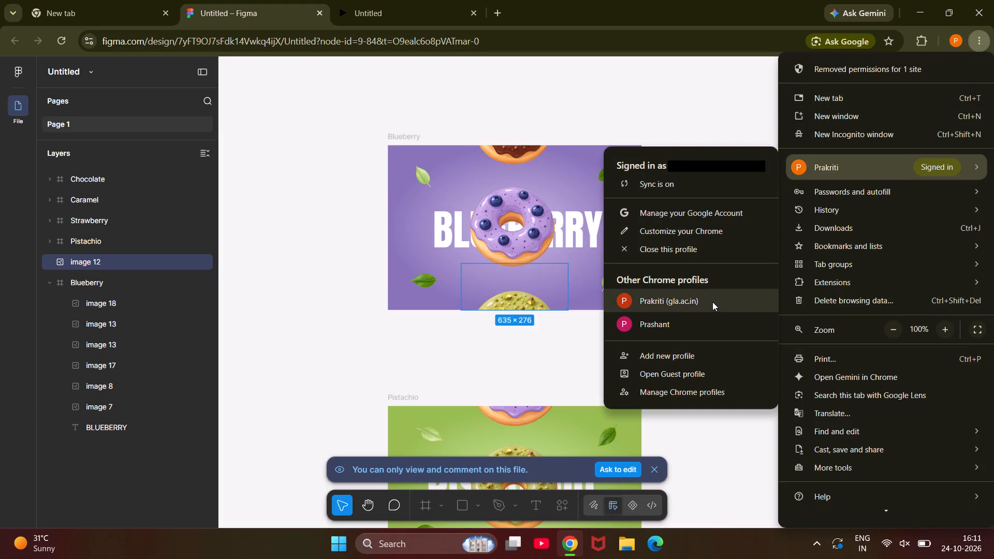
{"action": "left_click", "coordinate": [712, 302]}
{"action": "left_click", "coordinate": [423, 238]}
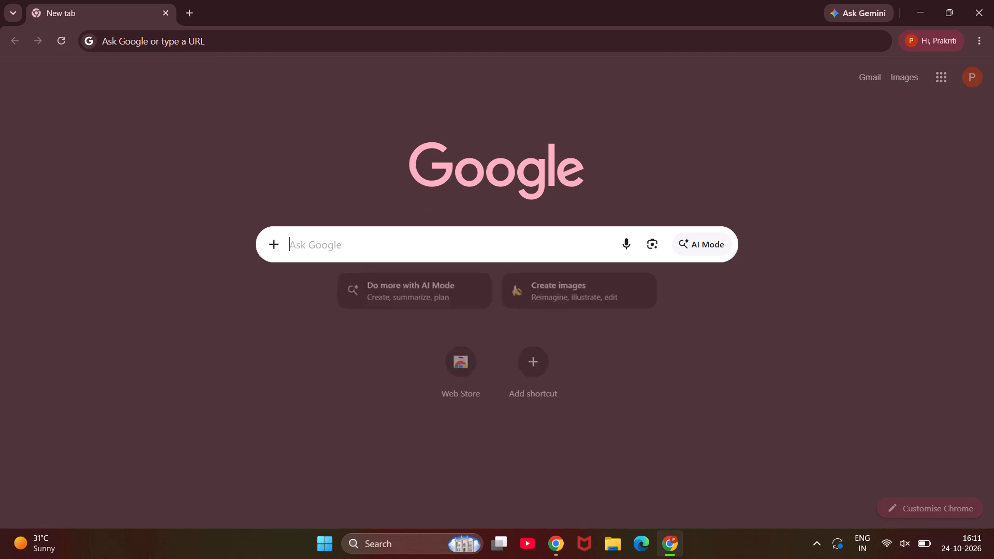
{"action": "left_click", "coordinate": [381, 360]}
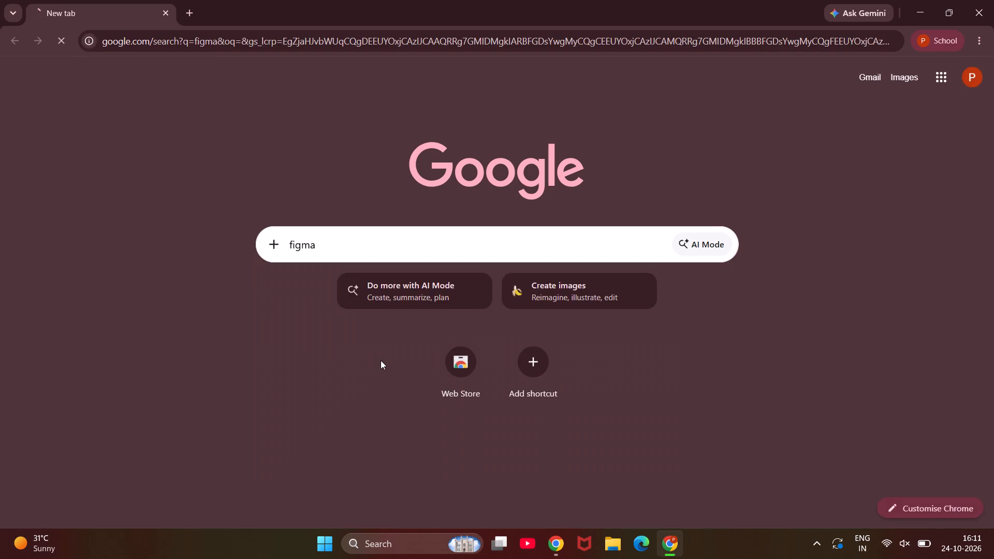
{"action": "left_click", "coordinate": [303, 211]}
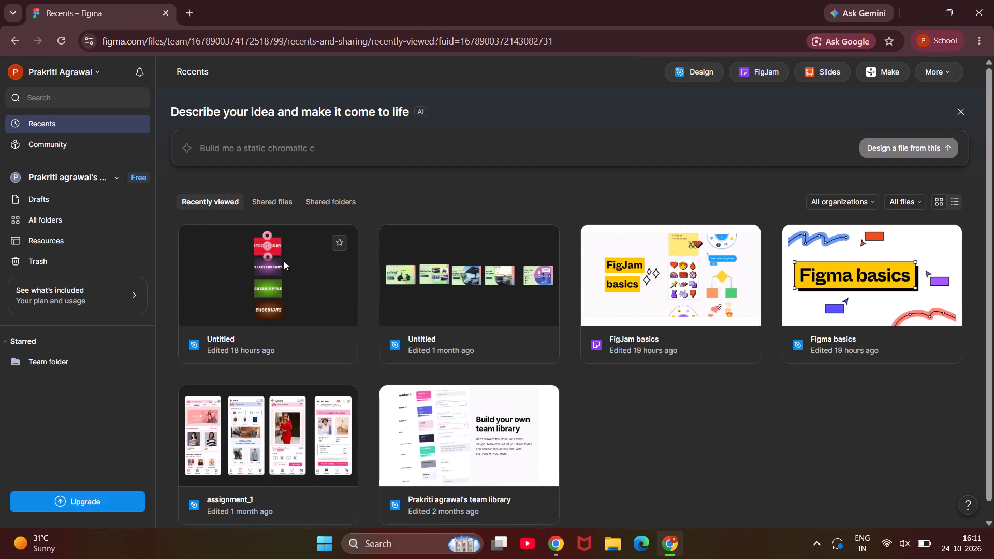
Open the recent Untitled file containing the Strawberry, Blackcurrant, Green Apple and Chocolate frames, and dismiss the code feature notice.
{"action": "double_click", "coordinate": [291, 284]}
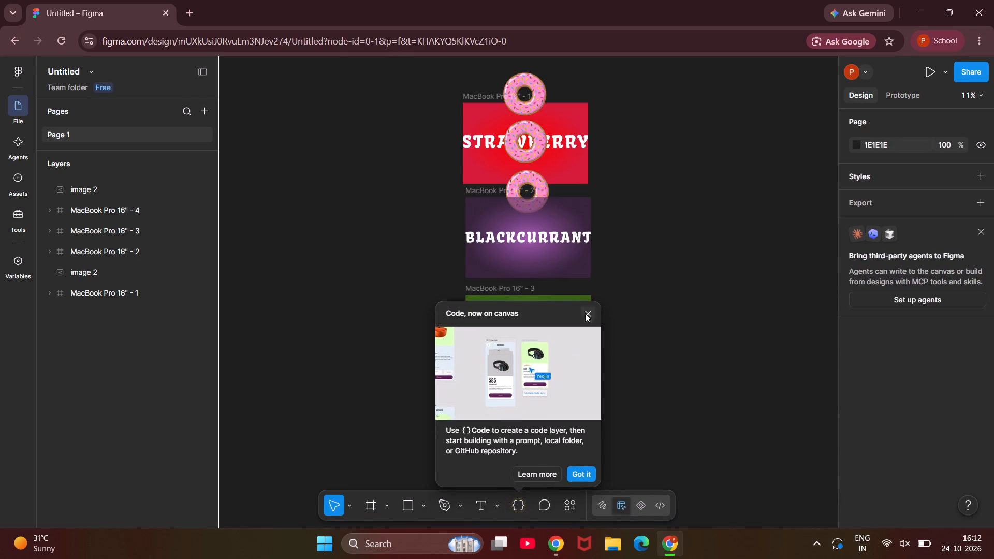
{"action": "left_click", "coordinate": [587, 310]}
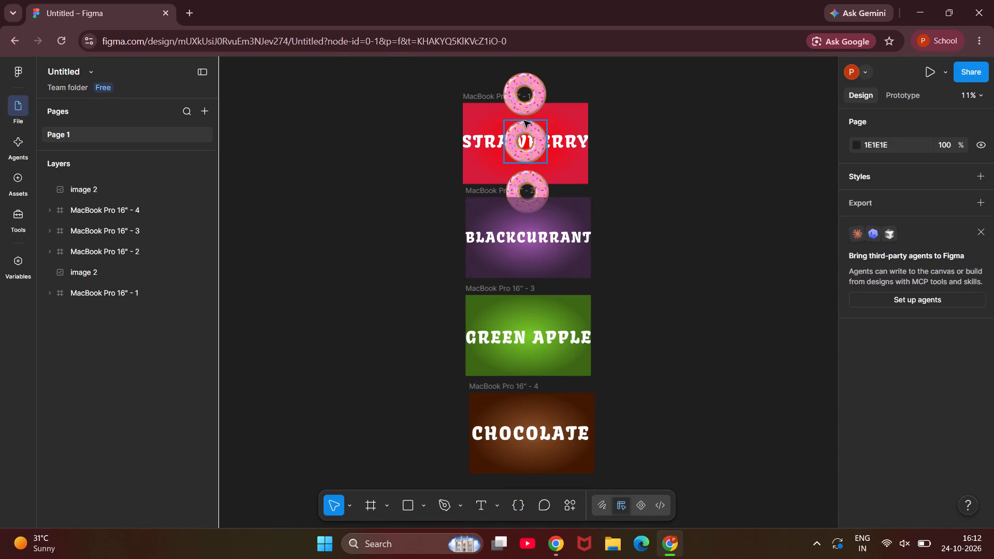
Delete the three pink donut images on and around the Strawberry frame.
{"action": "left_click", "coordinate": [520, 101]}
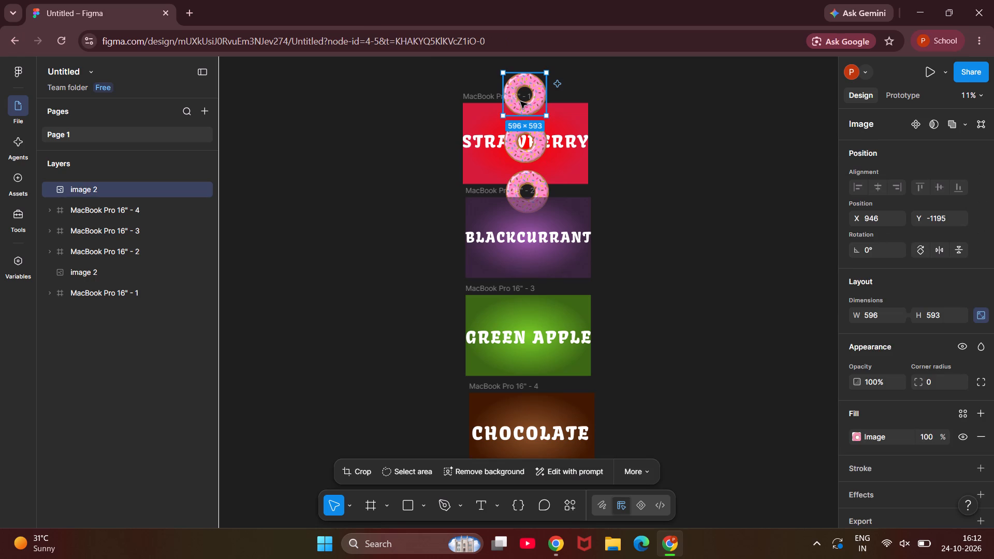
{"action": "key", "text": "Delete"}
{"action": "left_click", "coordinate": [519, 136]}
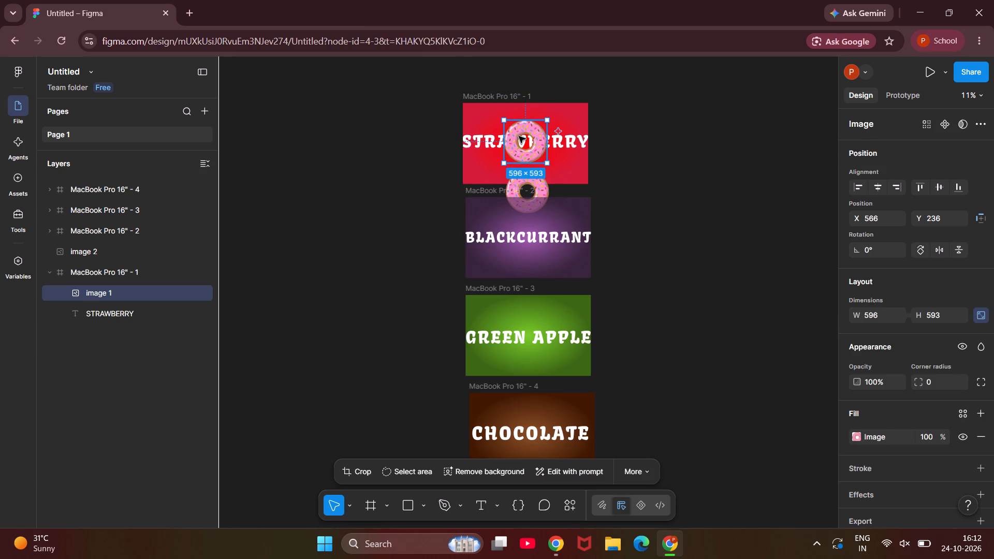
{"action": "key", "text": "Delete"}
{"action": "left_click", "coordinate": [542, 187]}
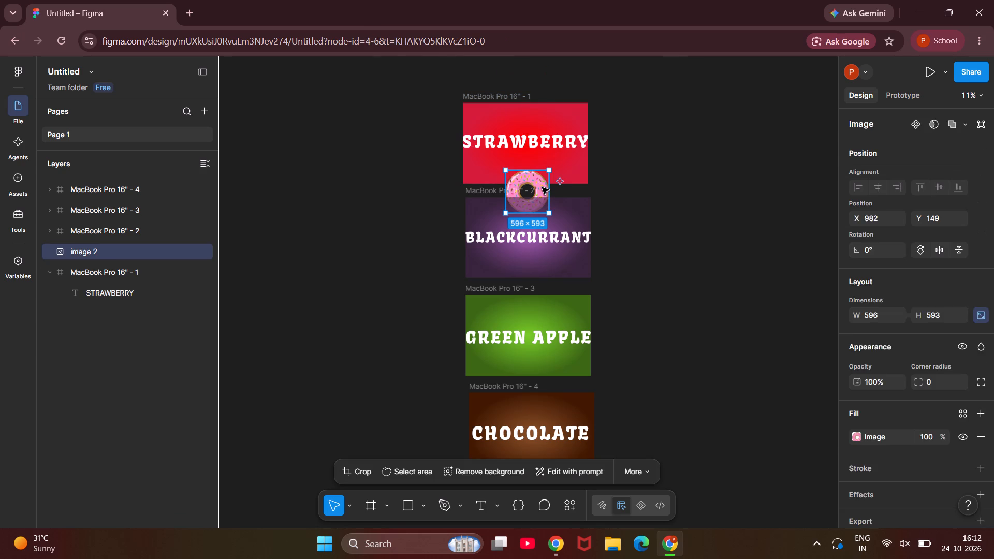
{"action": "key", "text": "Delete"}
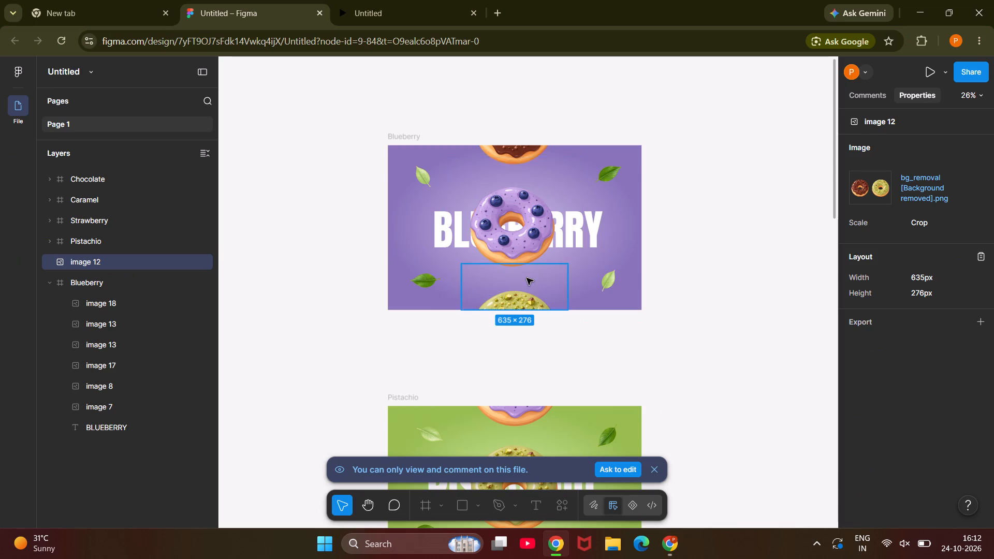
Return to the view-only donut file and copy the leaf image in the Strawberry frame's upper-left corner.
{"action": "scroll", "coordinate": [527, 278], "scroll_direction": "down", "scroll_amount": 5}
{"action": "left_click", "coordinate": [428, 230]}
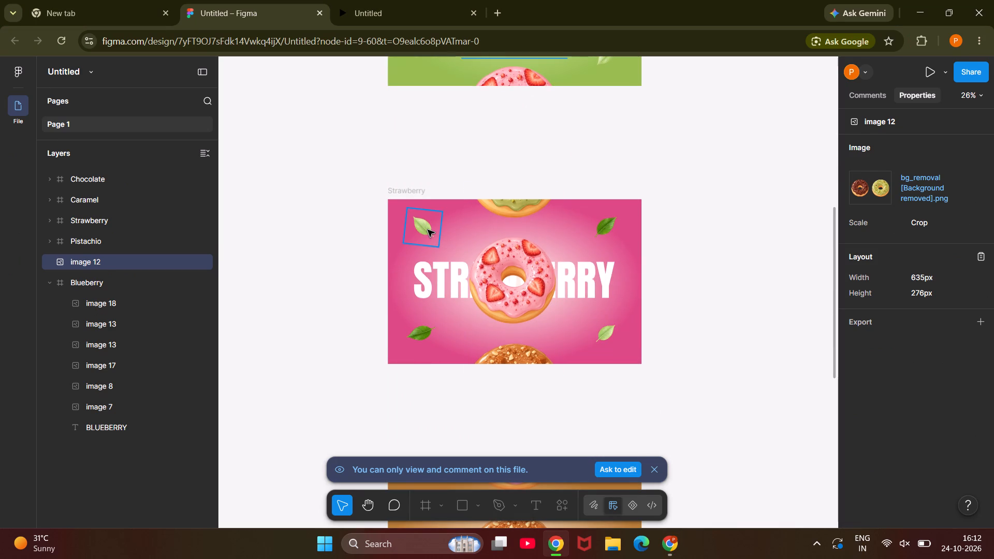
{"action": "left_click", "coordinate": [428, 230]}
{"action": "double_click", "coordinate": [428, 230]}
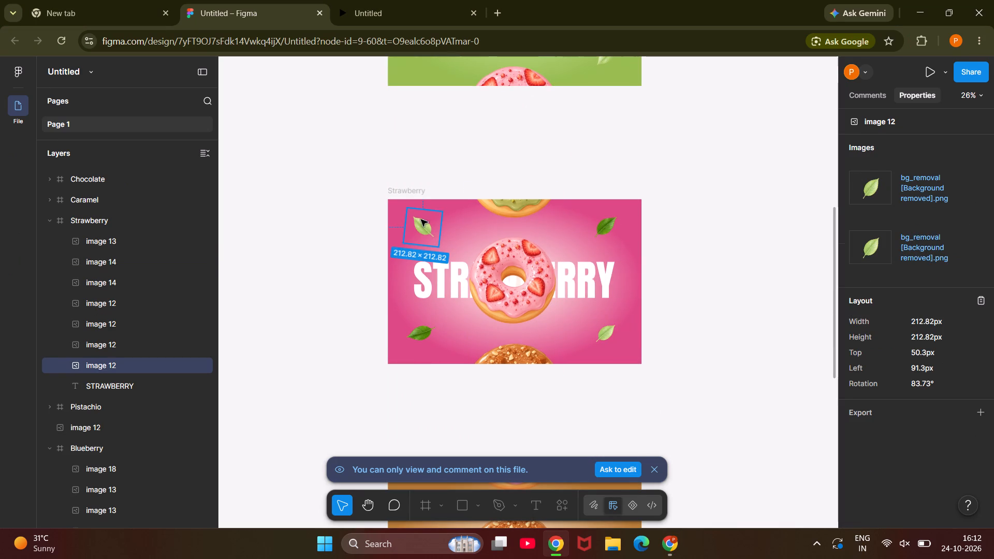
{"action": "left_click_drag", "start_coordinate": [413, 210], "coordinate": [438, 248]}
{"action": "key", "text": "ctrl+c"}
{"action": "left_click", "coordinate": [111, 366]}
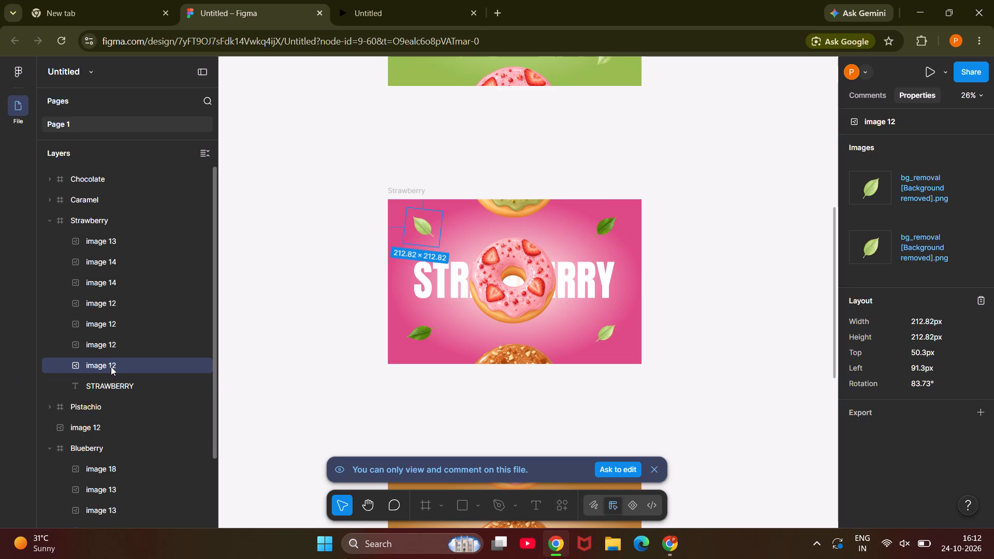
{"action": "key", "text": "ctrl+c"}
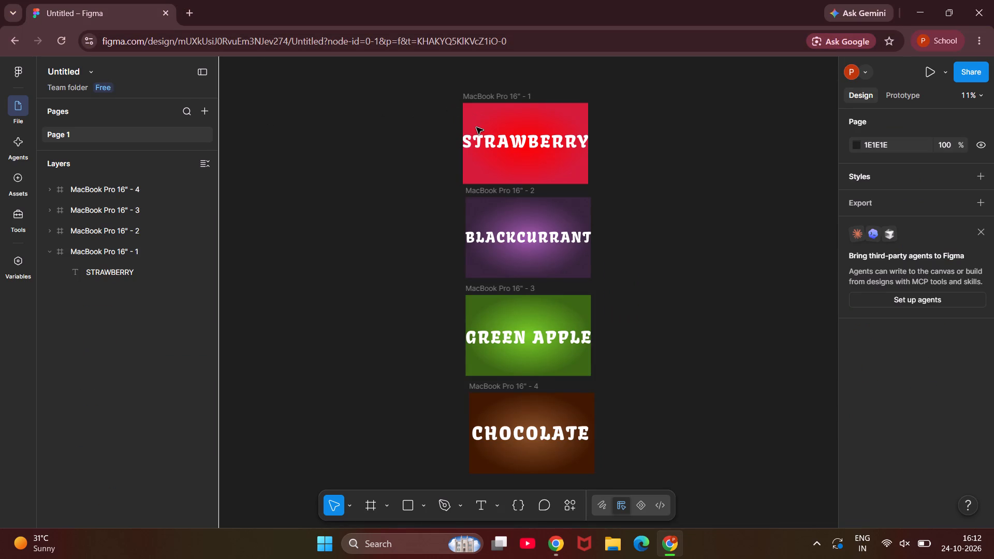
Paste the leaf into the own file's Strawberry frame and place it near the upper-left corner, at about X 67, Y 153.
{"action": "key", "text": "ctrl+v"}
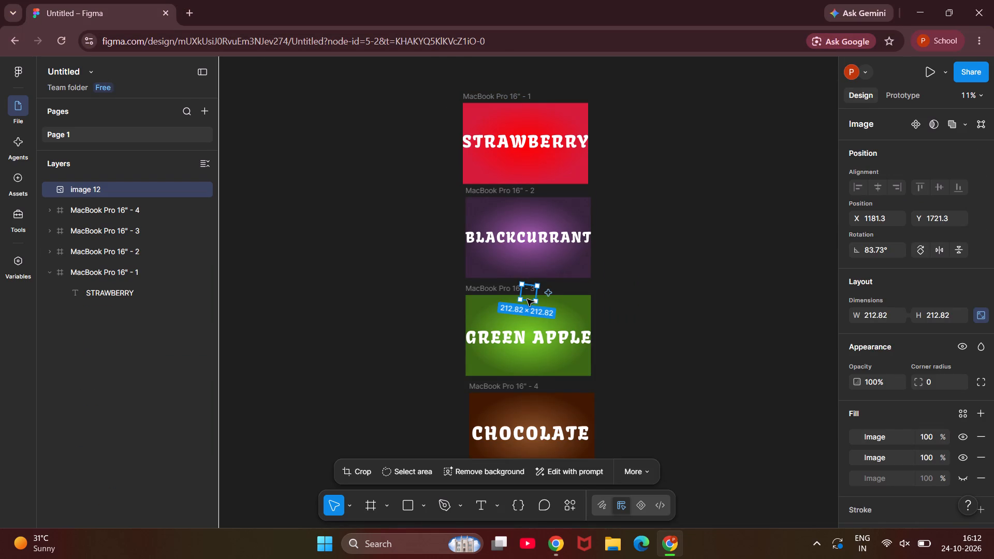
{"action": "left_click_drag", "start_coordinate": [527, 299], "coordinate": [486, 145]}
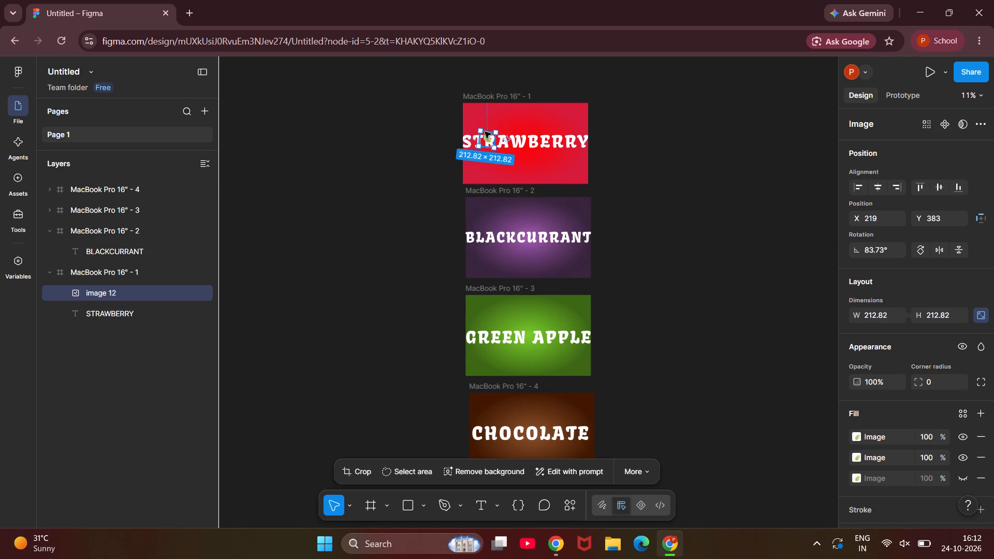
{"action": "left_click_drag", "start_coordinate": [486, 141], "coordinate": [477, 123]}
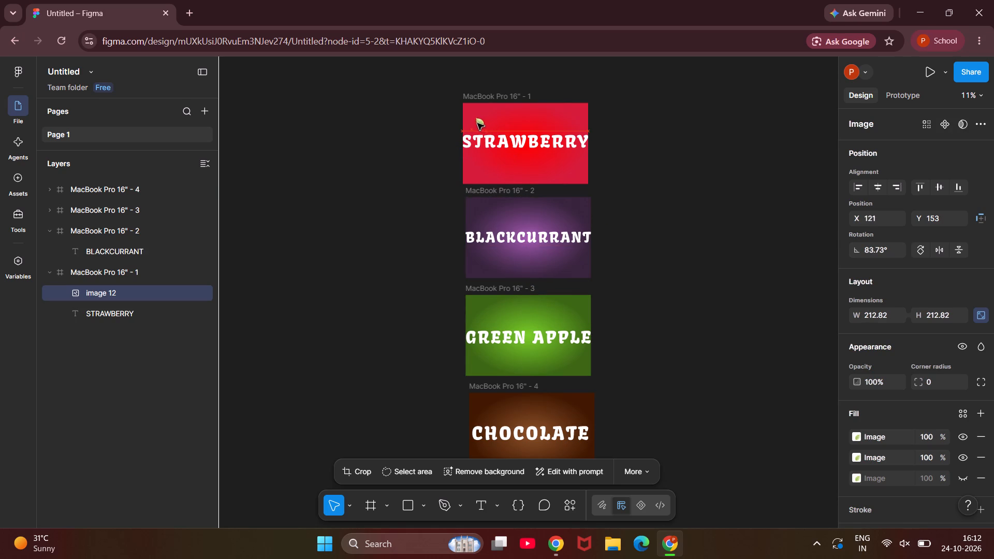
{"action": "left_click_drag", "start_coordinate": [477, 123], "coordinate": [475, 122]}
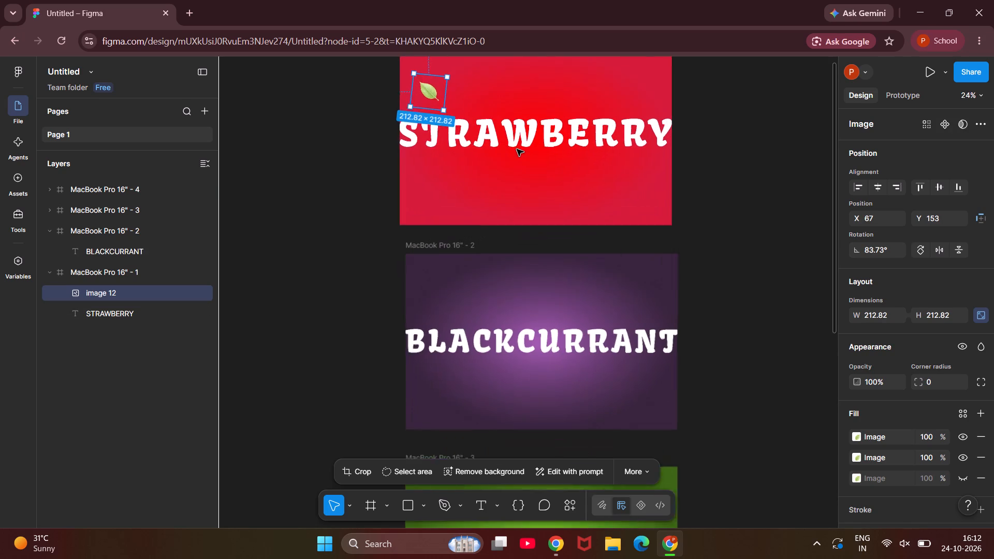
Duplicate the leaf in the Strawberry frame twice.
{"action": "scroll", "coordinate": [517, 149], "scroll_direction": "up", "scroll_amount": 1}
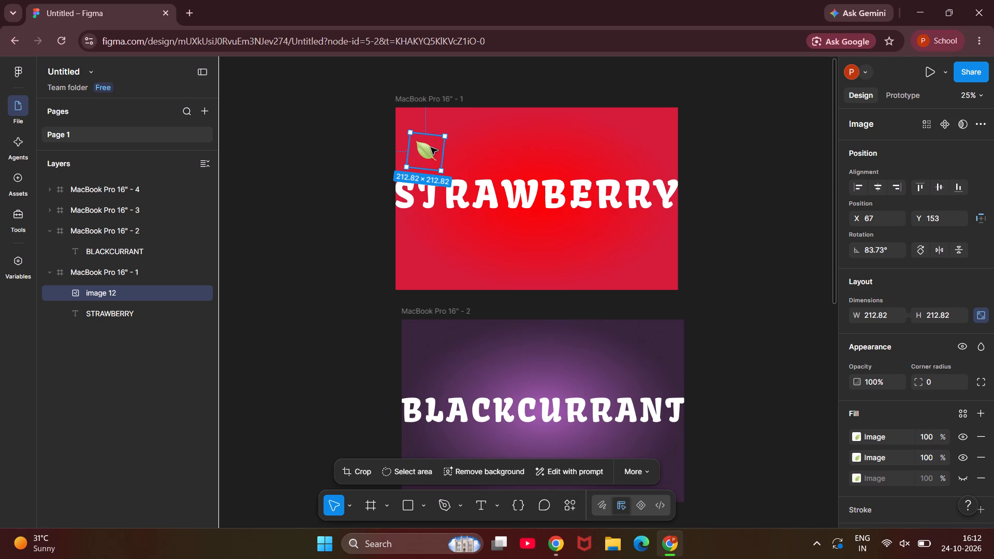
{"action": "key", "text": "ctrl+d"}
{"action": "key", "text": "ctrl+d"}
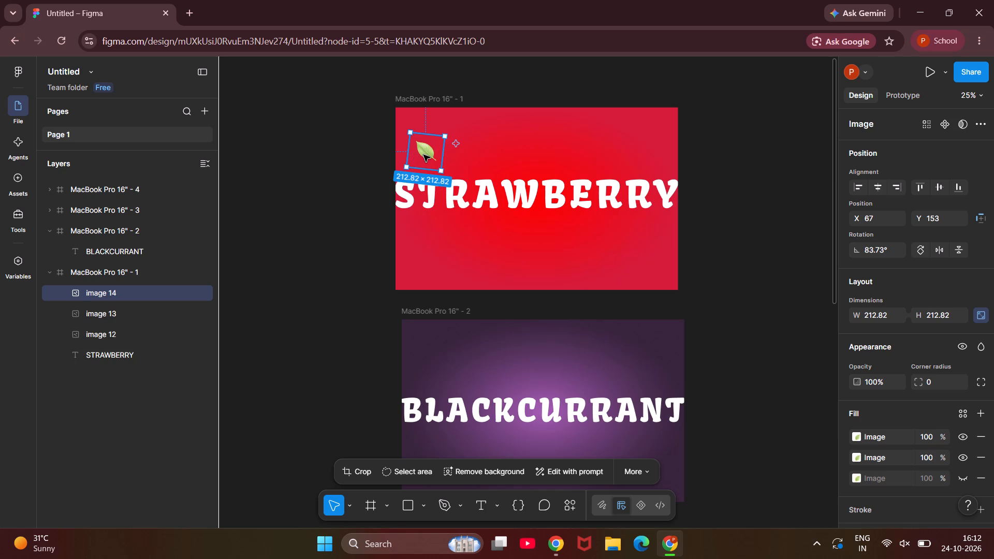
Place one leaf copy near the Strawberry frame's upper-right corner at about X 1378, Y 182, sized about 193 px and rotated to about -4°.
{"action": "left_click_drag", "start_coordinate": [423, 155], "coordinate": [593, 152]}
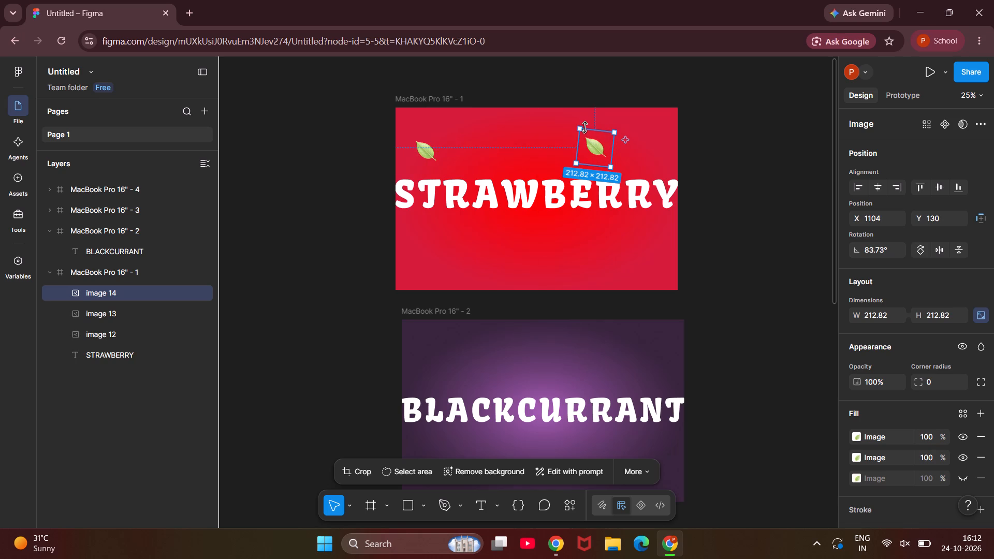
{"action": "left_click_drag", "start_coordinate": [585, 127], "coordinate": [599, 134]}
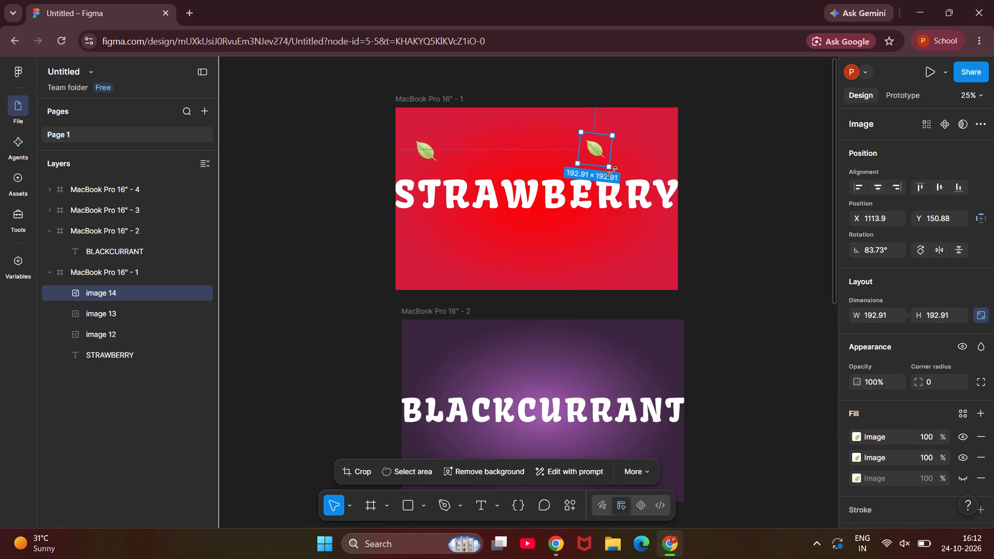
{"action": "left_click_drag", "start_coordinate": [612, 171], "coordinate": [569, 175]}
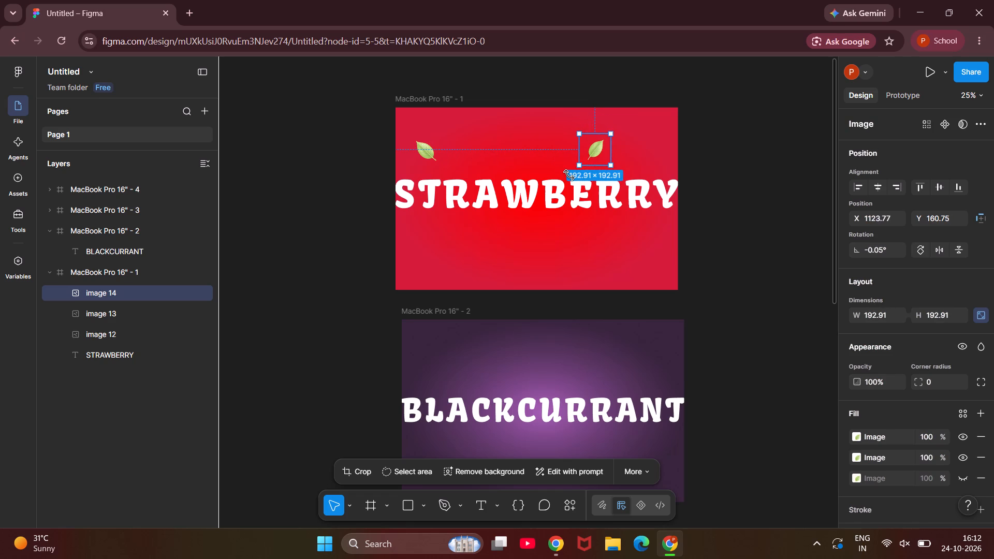
{"action": "left_click_drag", "start_coordinate": [569, 175], "coordinate": [565, 174]}
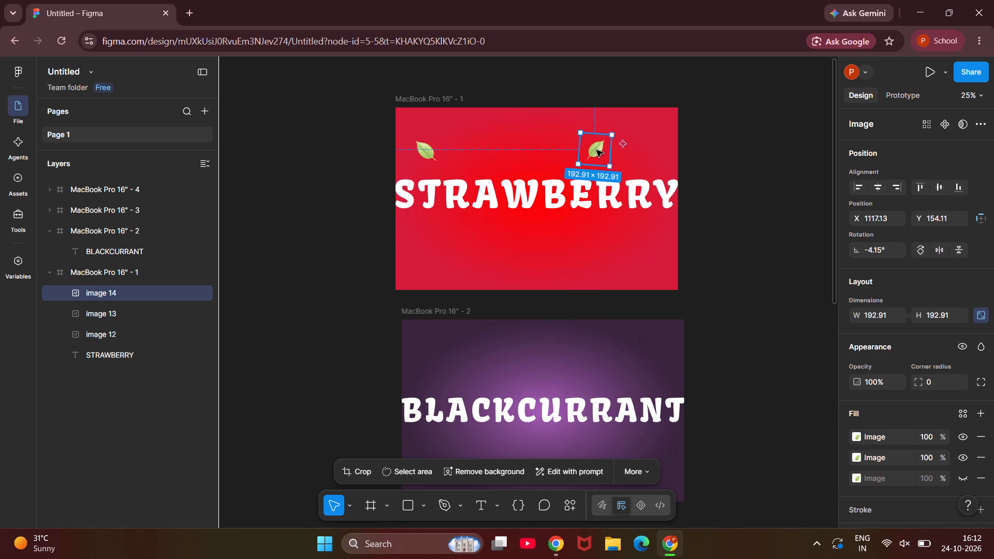
{"action": "left_click_drag", "start_coordinate": [596, 150], "coordinate": [642, 157]}
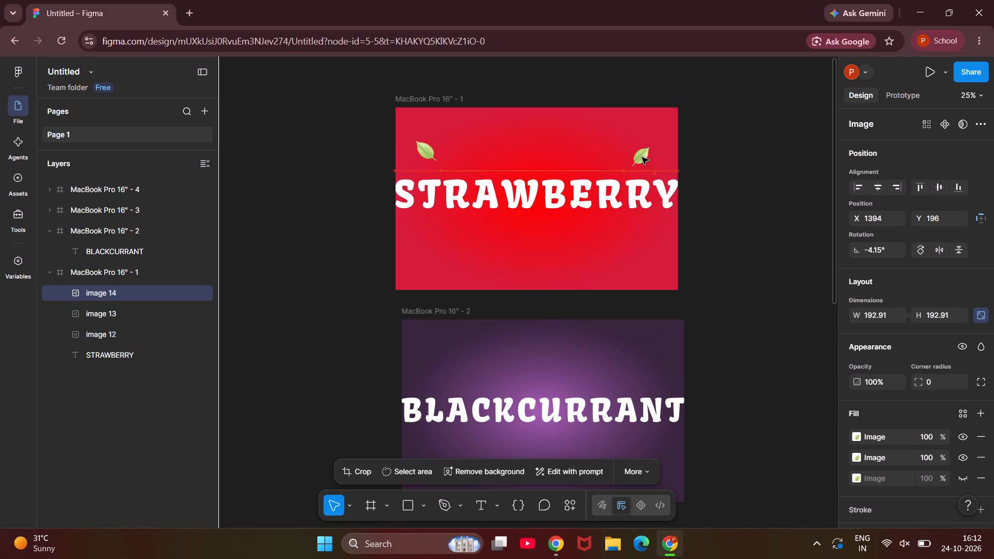
{"action": "left_click_drag", "start_coordinate": [642, 157], "coordinate": [639, 155]}
{"action": "left_click", "coordinate": [639, 155]}
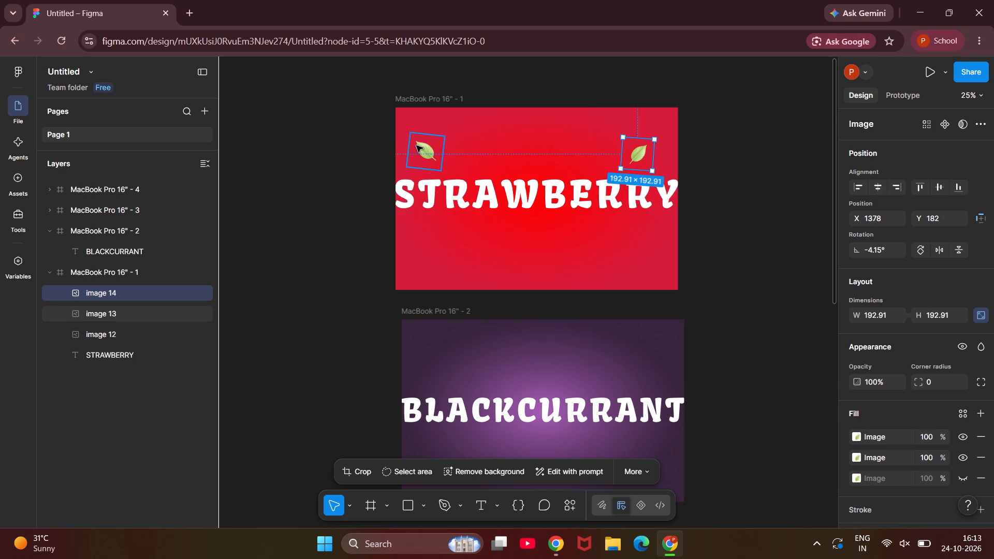
Move the other leaf copy to the Strawberry frame's lower-left area and rotate it to about 165°.
{"action": "left_click_drag", "start_coordinate": [426, 155], "coordinate": [431, 243]}
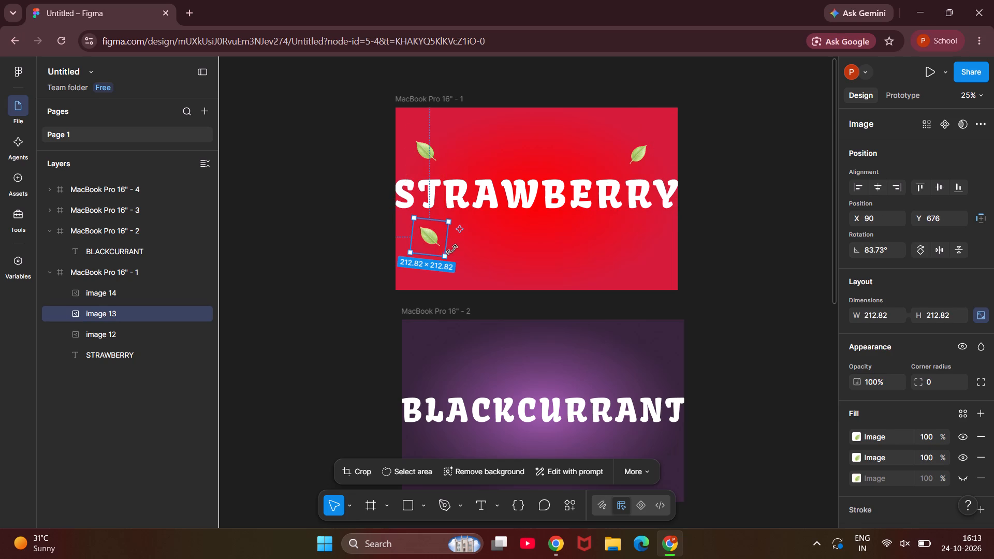
{"action": "left_click_drag", "start_coordinate": [450, 252], "coordinate": [469, 207]}
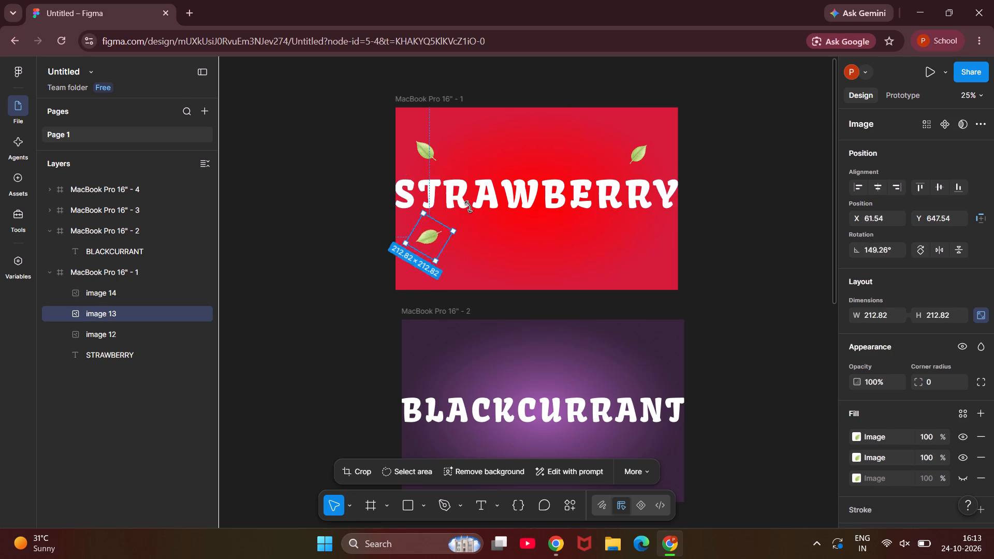
{"action": "left_click_drag", "start_coordinate": [469, 207], "coordinate": [464, 200]}
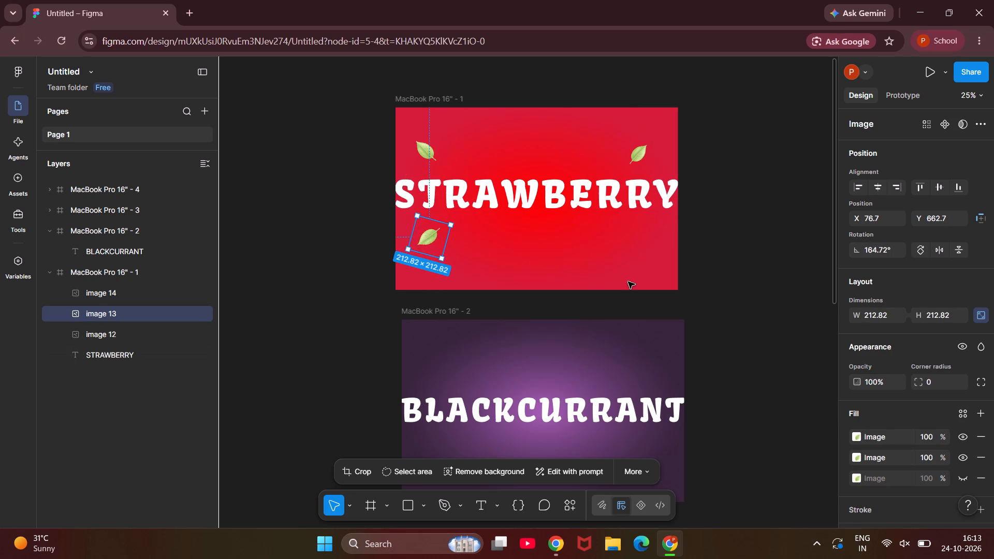
Duplicate the Strawberry frame's upper-left leaf and place the copy near its lower-right corner at about X 1346, Y 686, rotated to about -98°.
{"action": "left_click", "coordinate": [718, 270]}
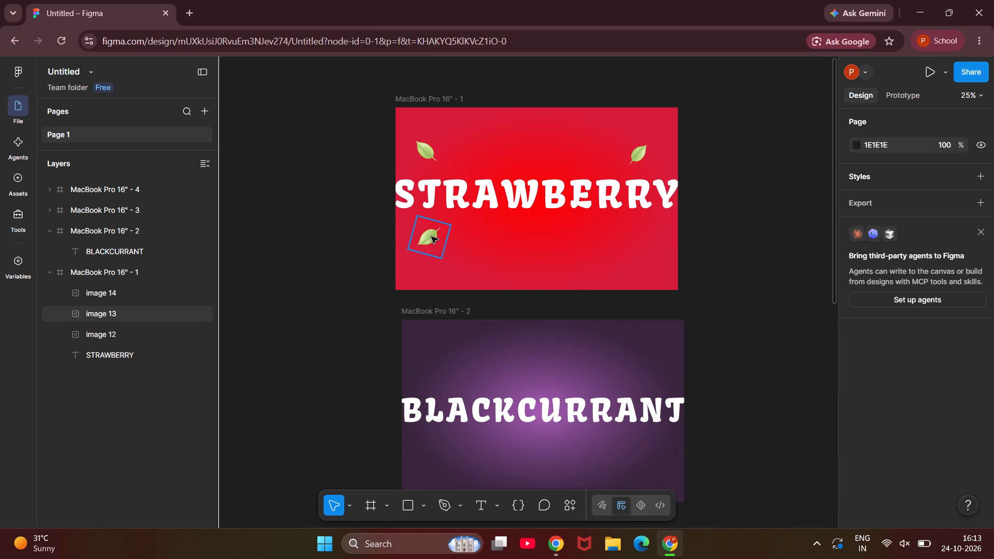
{"action": "left_click", "coordinate": [431, 237]}
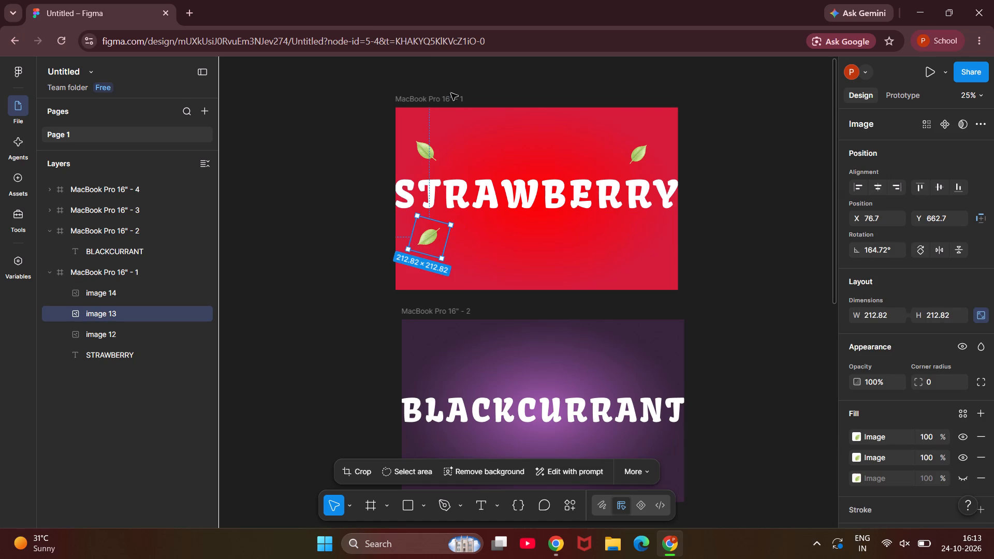
{"action": "left_click", "coordinate": [431, 144]}
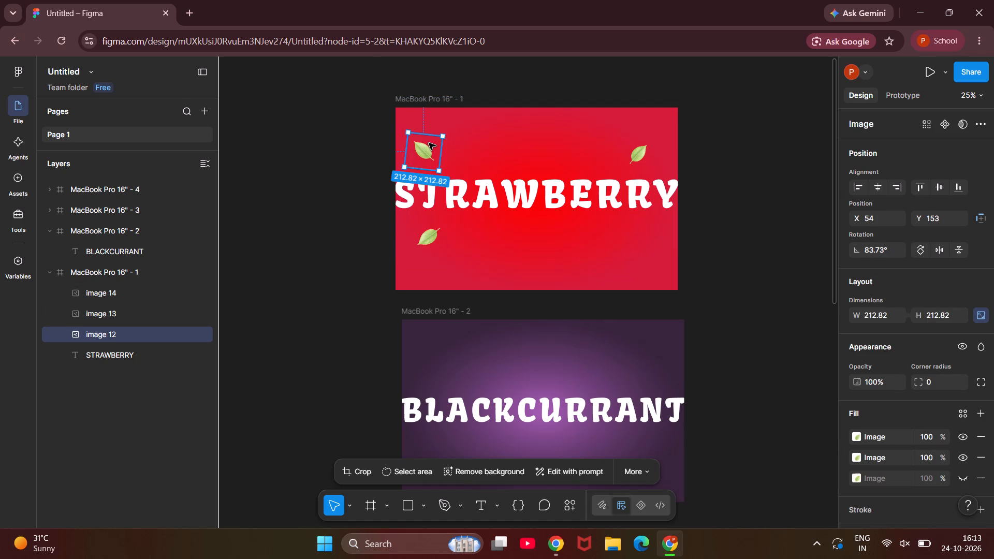
{"action": "key", "text": "ctrl+d"}
{"action": "left_click_drag", "start_coordinate": [428, 154], "coordinate": [449, 168]}
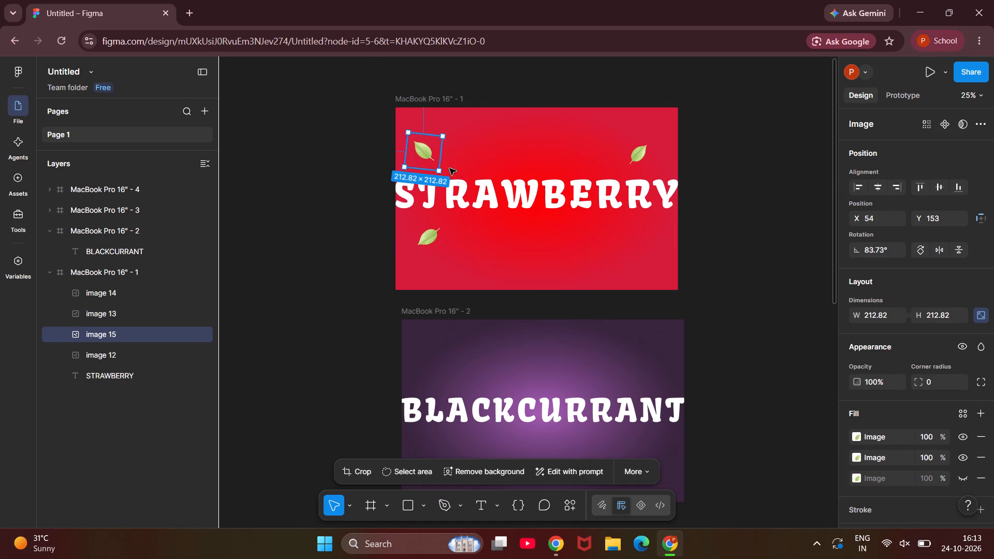
{"action": "left_click_drag", "start_coordinate": [449, 168], "coordinate": [638, 241]}
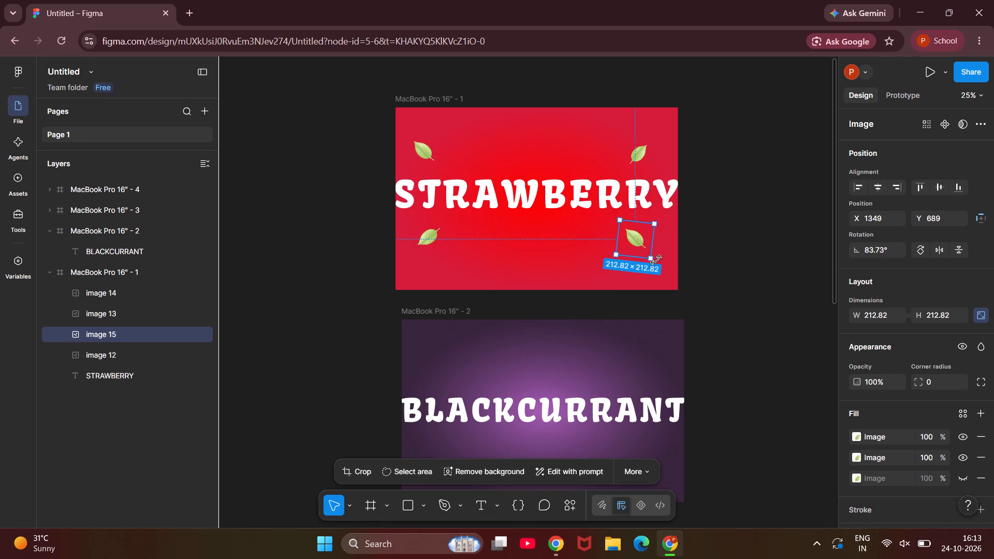
{"action": "left_click_drag", "start_coordinate": [656, 260], "coordinate": [605, 191]}
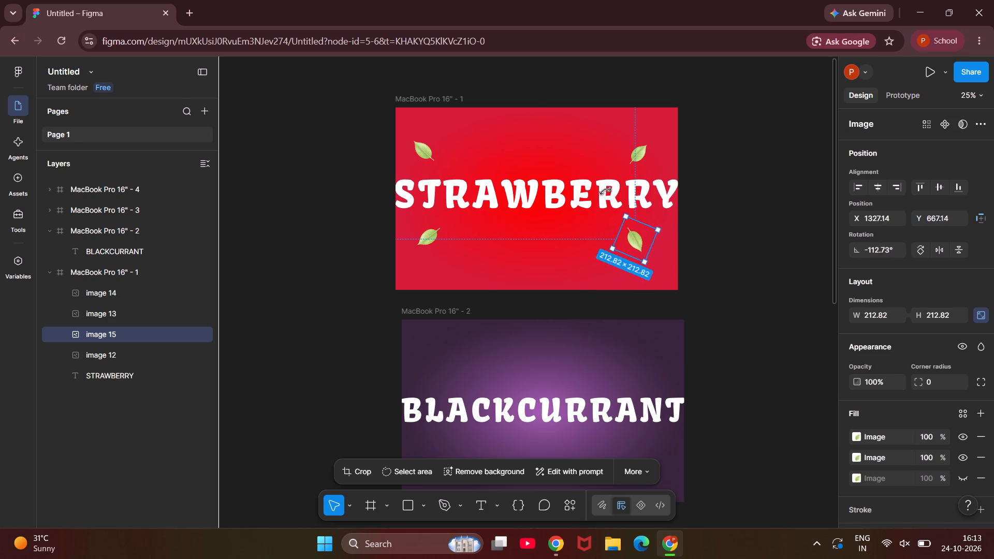
{"action": "left_click_drag", "start_coordinate": [605, 191], "coordinate": [599, 201]}
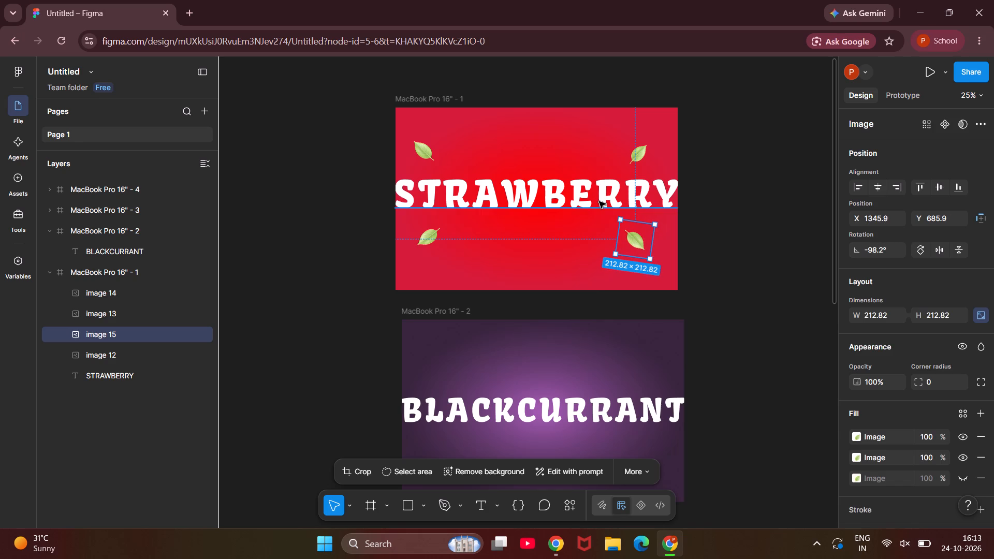
Look through the reference file's flavour frames to examine how the leaves and donuts are arranged.
{"action": "scroll", "coordinate": [599, 163], "scroll_direction": "up", "scroll_amount": 1}
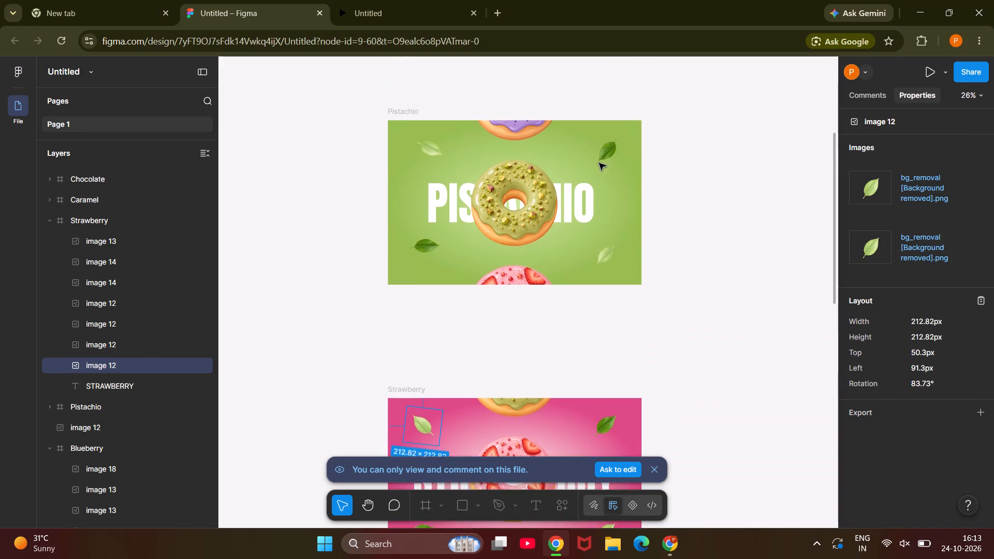
{"action": "scroll", "coordinate": [599, 163], "scroll_direction": "up", "scroll_amount": 4}
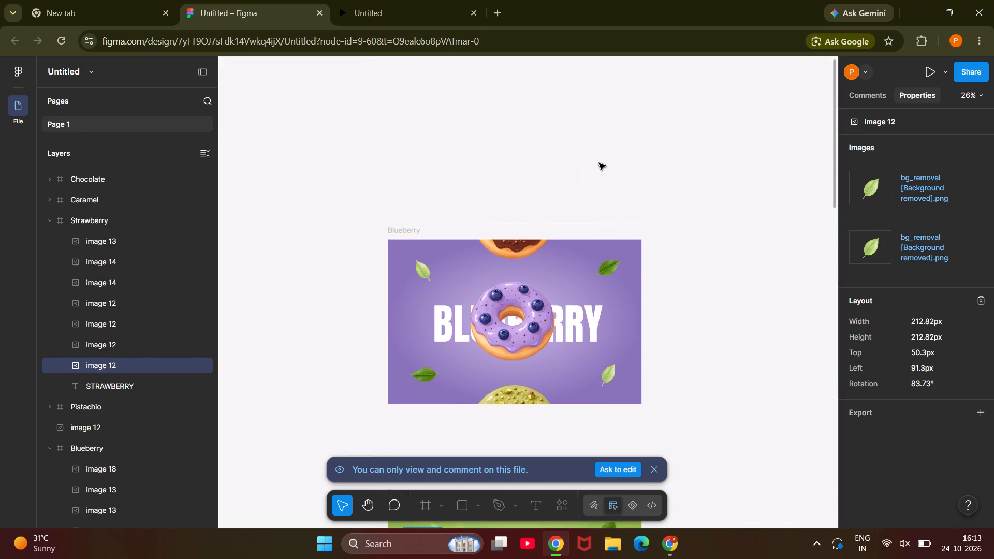
{"action": "scroll", "coordinate": [599, 163], "scroll_direction": "up", "scroll_amount": 1}
{"action": "scroll", "coordinate": [599, 163], "scroll_direction": "down", "scroll_amount": 3}
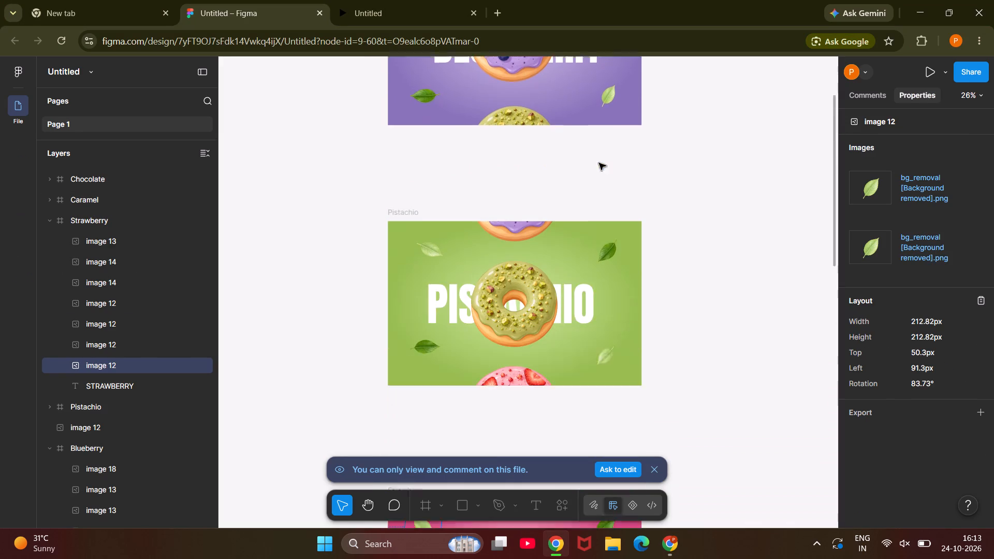
{"action": "scroll", "coordinate": [599, 163], "scroll_direction": "up", "scroll_amount": 1}
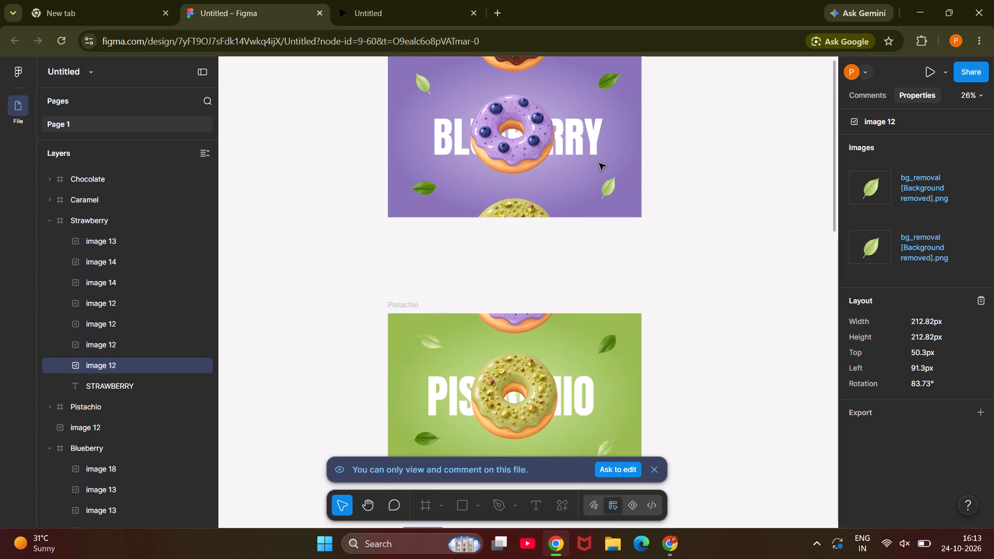
{"action": "scroll", "coordinate": [599, 163], "scroll_direction": "up", "scroll_amount": 1}
{"action": "scroll", "coordinate": [599, 163], "scroll_direction": "down", "scroll_amount": 1}
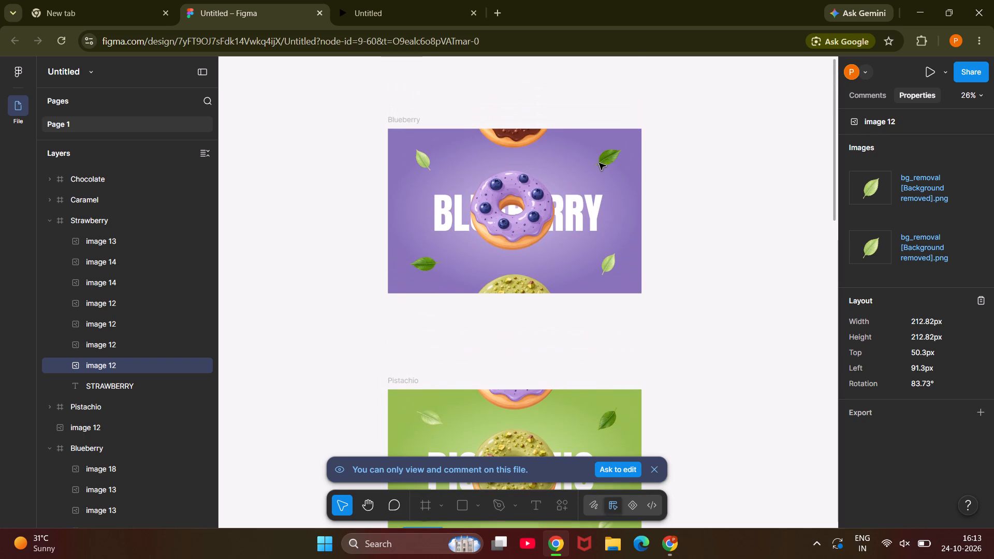
{"action": "scroll", "coordinate": [599, 163], "scroll_direction": "down", "scroll_amount": 8}
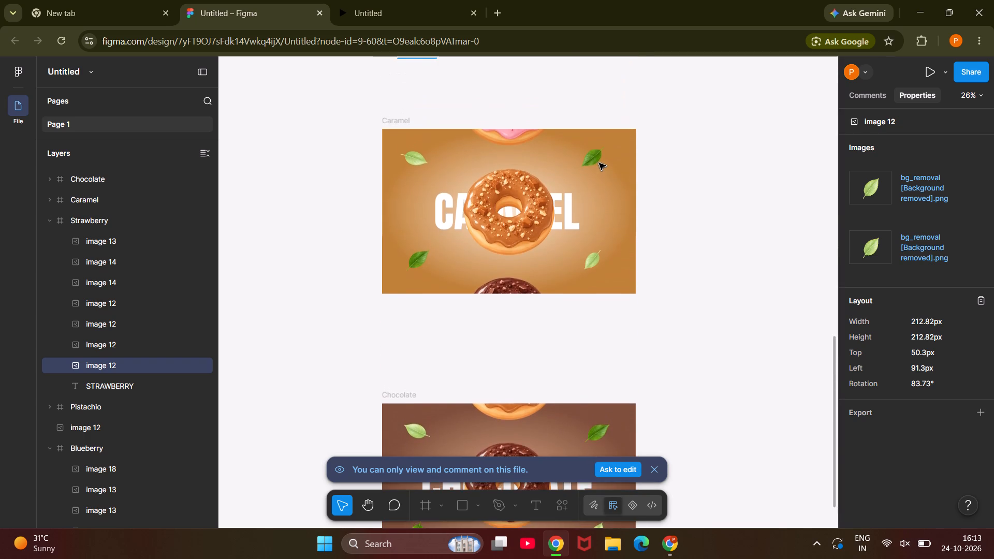
{"action": "scroll", "coordinate": [599, 163], "scroll_direction": "up", "scroll_amount": 5}
{"action": "scroll", "coordinate": [599, 163], "scroll_direction": "down", "scroll_amount": 1}
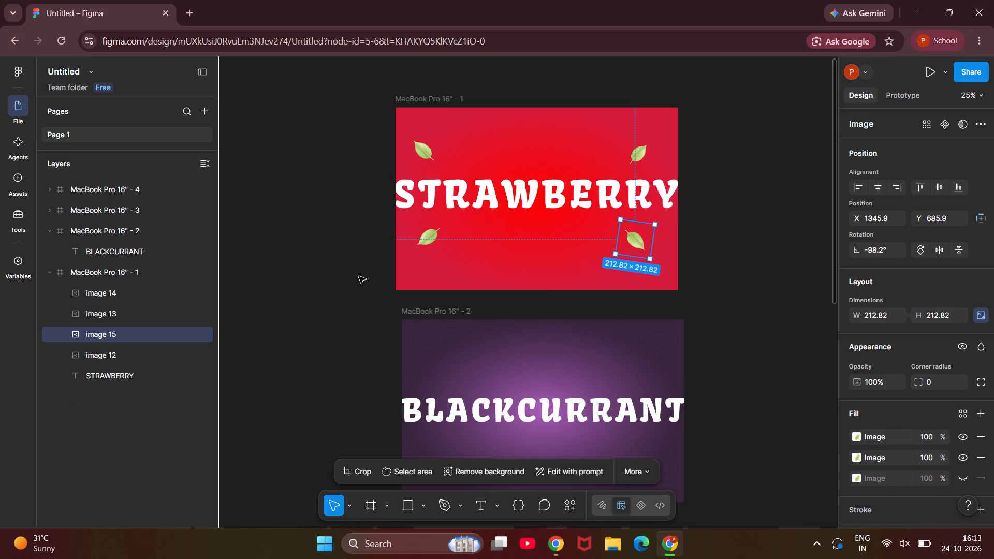
Duplicate the Strawberry frame's upper-left leaf and place the copy near the Blackcurrant frame's upper-left corner at about X 75, Y 166.
{"action": "left_click", "coordinate": [359, 276]}
{"action": "scroll", "coordinate": [514, 342], "scroll_direction": "down", "scroll_amount": 2}
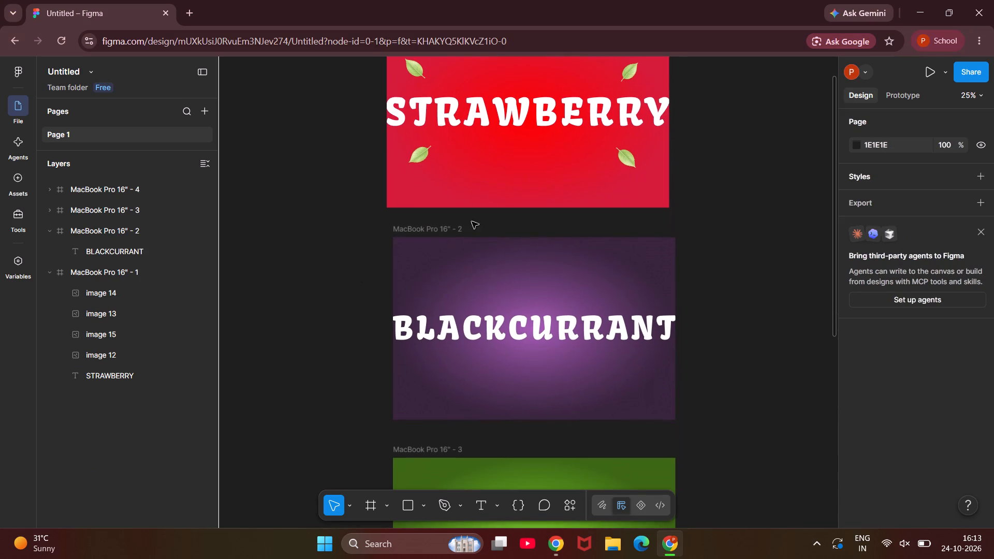
{"action": "left_click", "coordinate": [418, 66]}
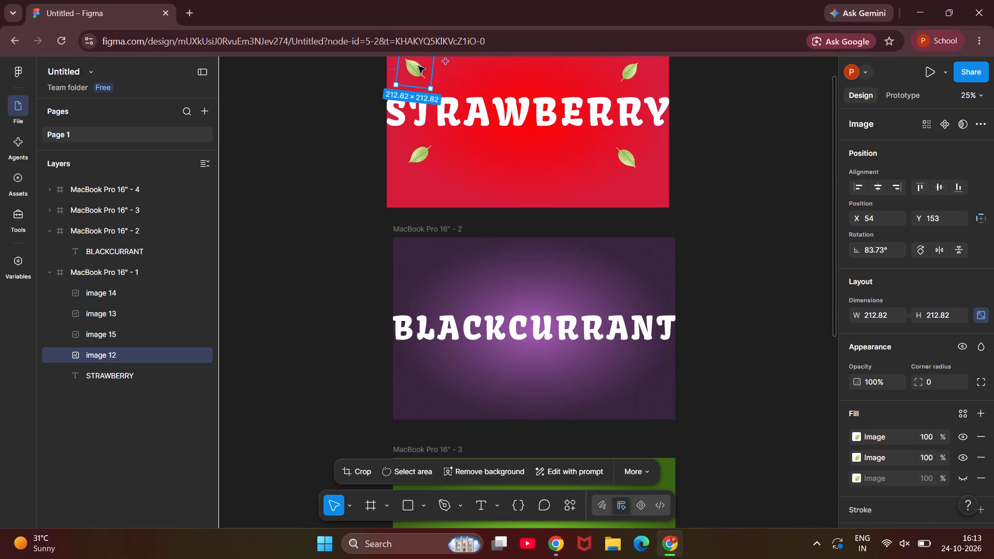
{"action": "key", "text": "ctrl+d"}
{"action": "left_click_drag", "start_coordinate": [418, 68], "coordinate": [428, 257]}
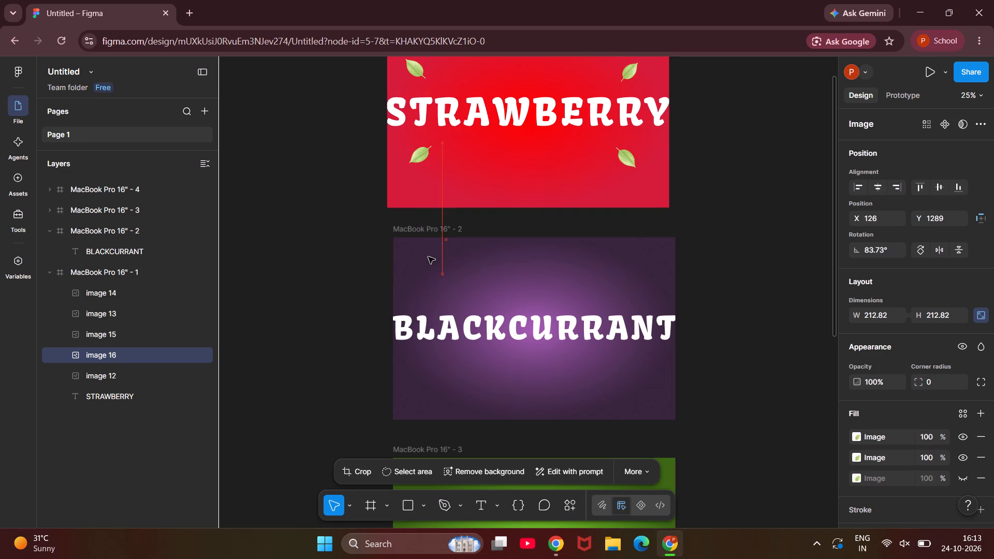
{"action": "left_click_drag", "start_coordinate": [428, 257], "coordinate": [428, 282]}
{"action": "left_click", "coordinate": [428, 282]}
Duplicate the Blackcurrant leaf three times and place one copy near the frame's upper-right corner at about X 1215, Y 189, rotated to point up and outward.
{"action": "key", "text": "ctrl+d"}
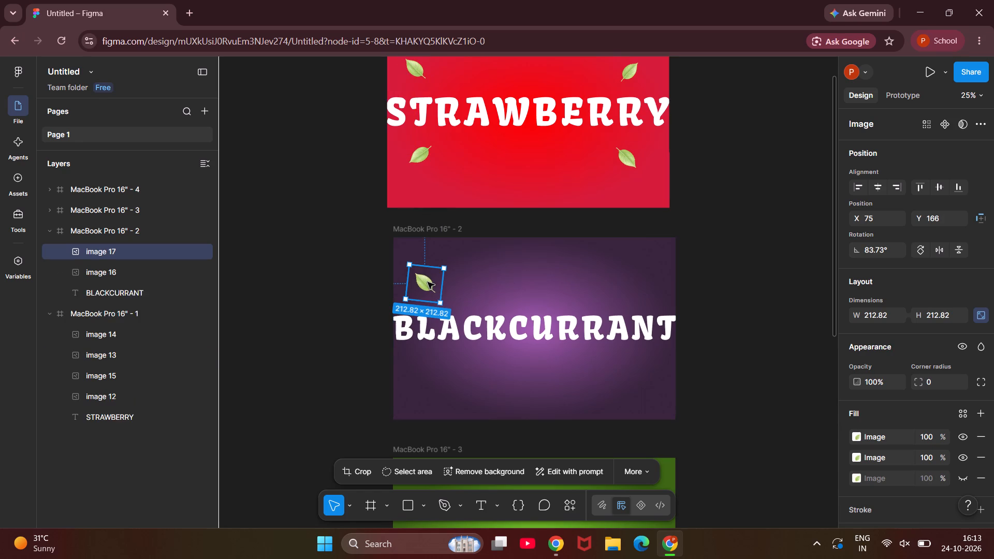
{"action": "key", "text": "ctrl+d"}
{"action": "key", "text": "ctrl+d"}
{"action": "left_click_drag", "start_coordinate": [428, 282], "coordinate": [613, 290]}
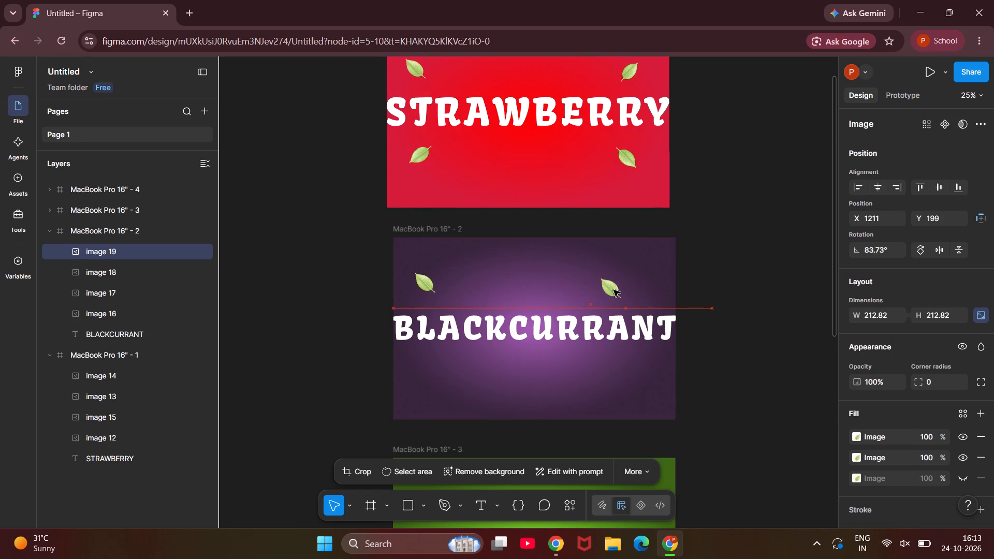
{"action": "left_click_drag", "start_coordinate": [613, 290], "coordinate": [614, 285]}
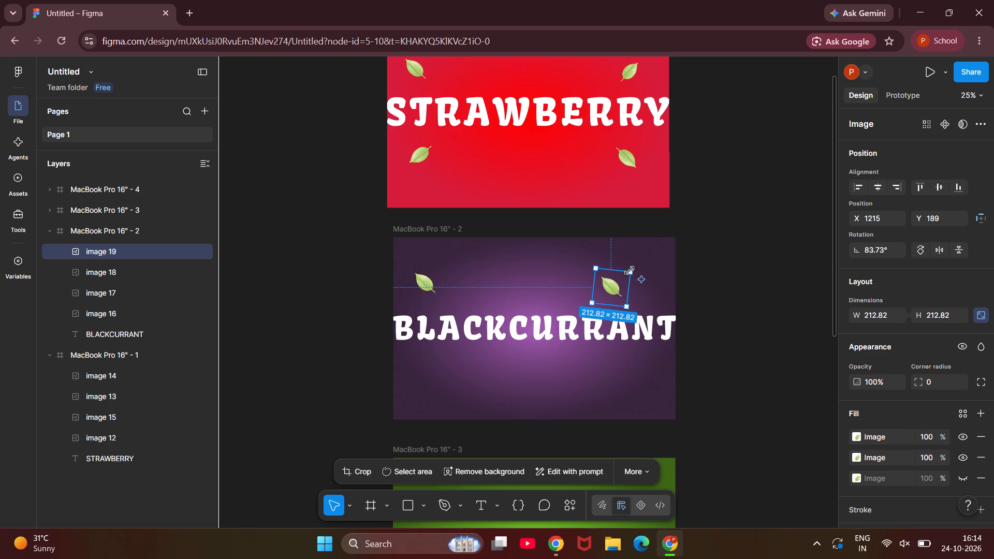
{"action": "left_click_drag", "start_coordinate": [632, 266], "coordinate": [640, 333]}
Move a second leaf copy near the Blackcurrant frame's lower-left corner at about X 139, Y 741, rotated to about -8°.
{"action": "left_click_drag", "start_coordinate": [429, 281], "coordinate": [440, 364]}
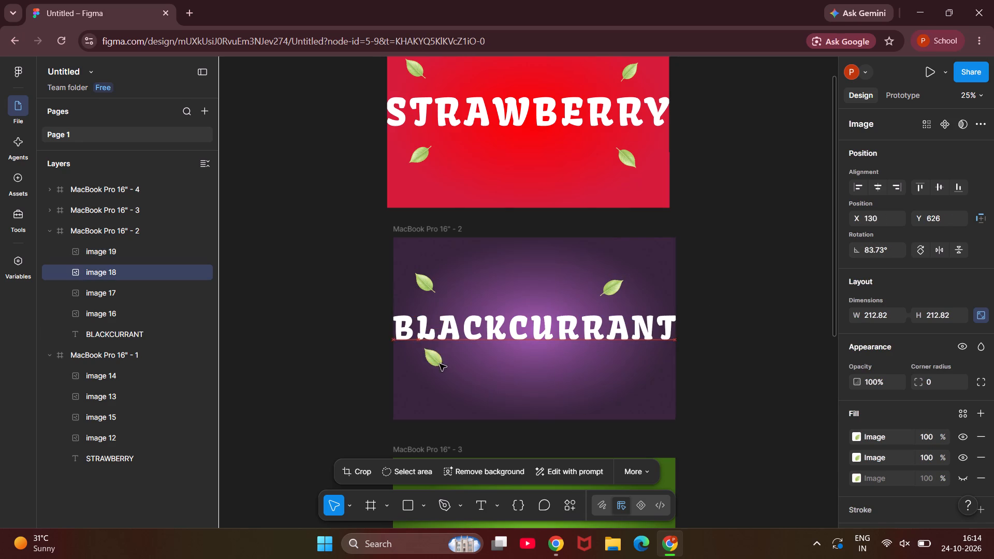
{"action": "left_click_drag", "start_coordinate": [440, 364], "coordinate": [440, 375]}
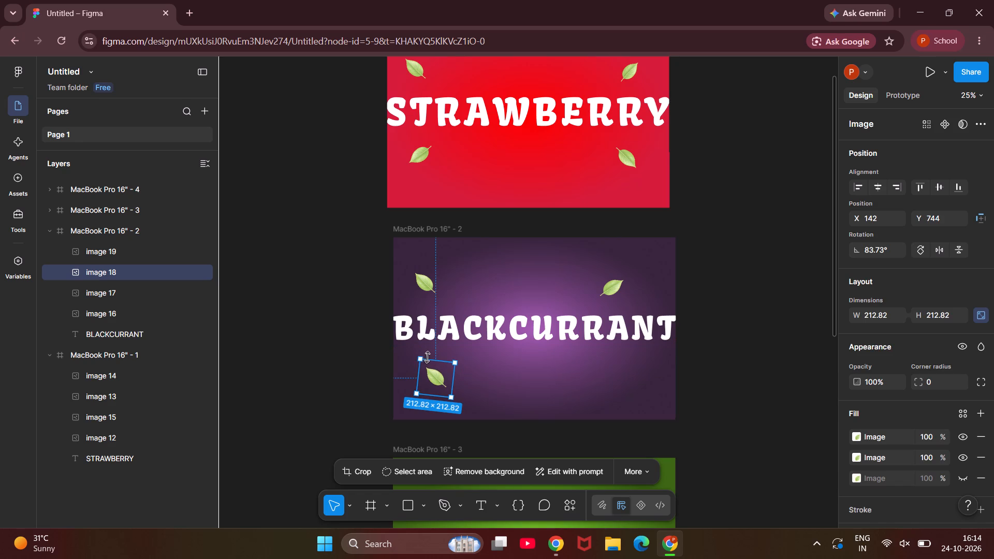
{"action": "left_click_drag", "start_coordinate": [417, 352], "coordinate": [471, 355]}
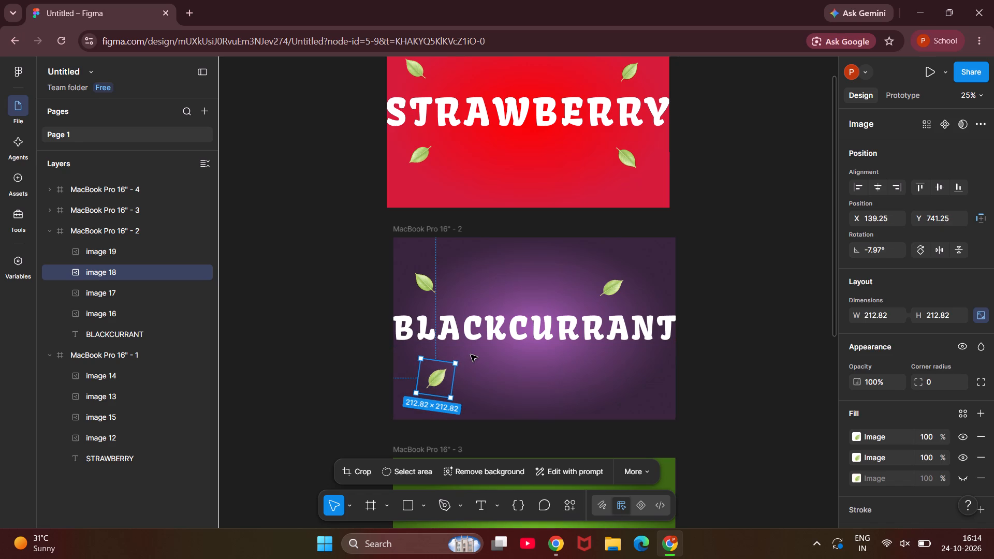
Move a third leaf copy near the Blackcurrant frame's lower-right corner, level with the lower-left leaf.
{"action": "left_click_drag", "start_coordinate": [428, 291], "coordinate": [586, 357]}
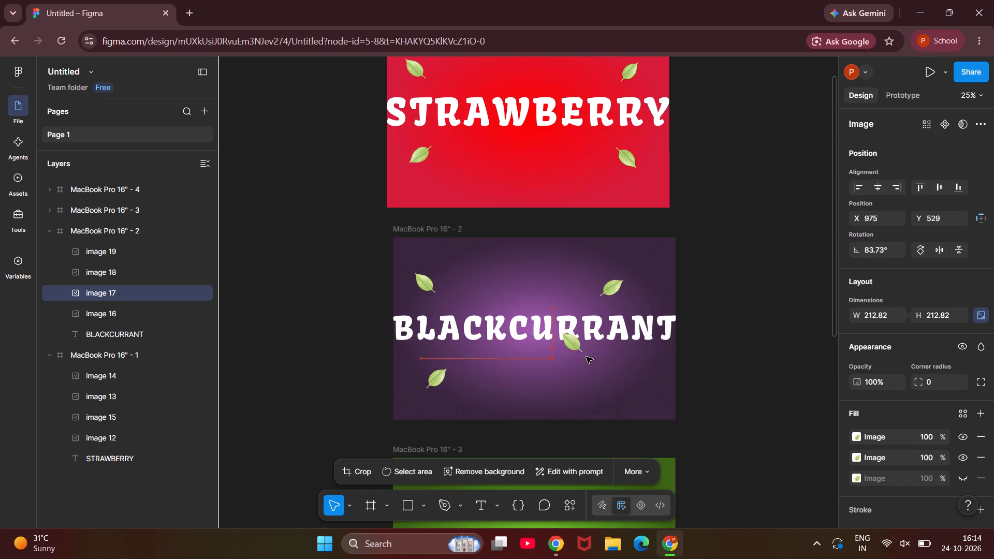
{"action": "left_click_drag", "start_coordinate": [586, 357], "coordinate": [626, 386]}
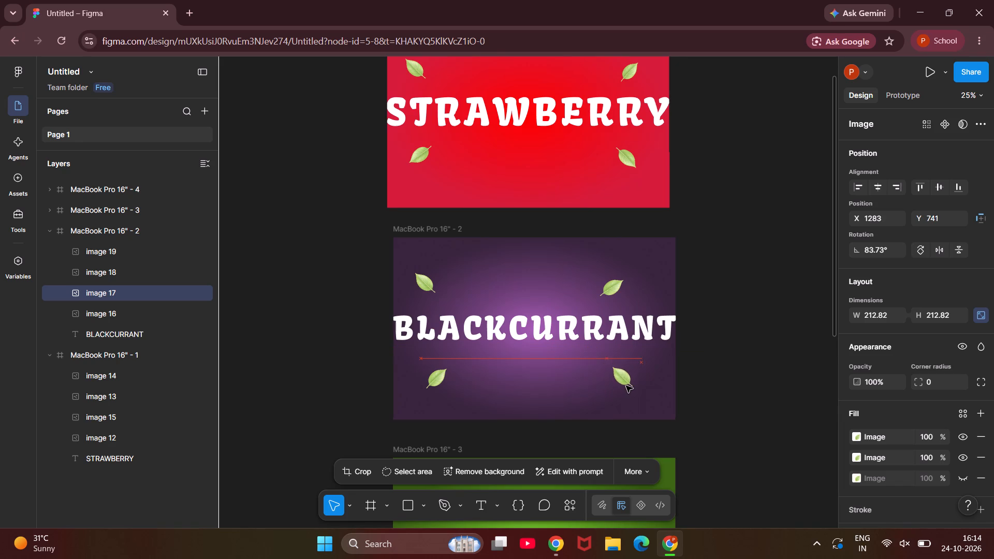
{"action": "left_click_drag", "start_coordinate": [626, 386], "coordinate": [621, 384]}
{"action": "left_click", "coordinate": [770, 297]}
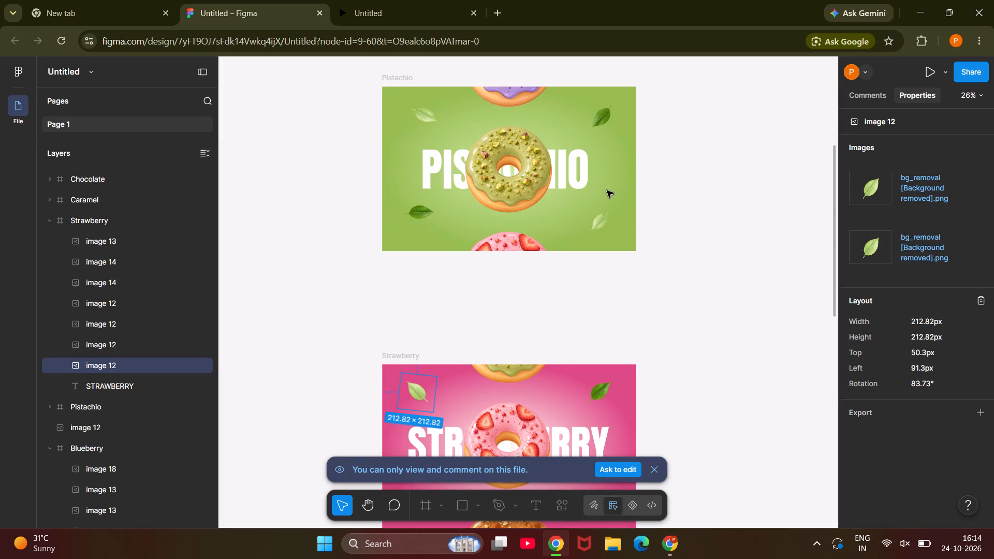
Copy the blueberry donut from the reference file's Blueberry frame and paste it centred over the Blackcurrant title in the own file.
{"action": "scroll", "coordinate": [605, 188], "scroll_direction": "down", "scroll_amount": 5}
{"action": "scroll", "coordinate": [605, 188], "scroll_direction": "up", "scroll_amount": 1}
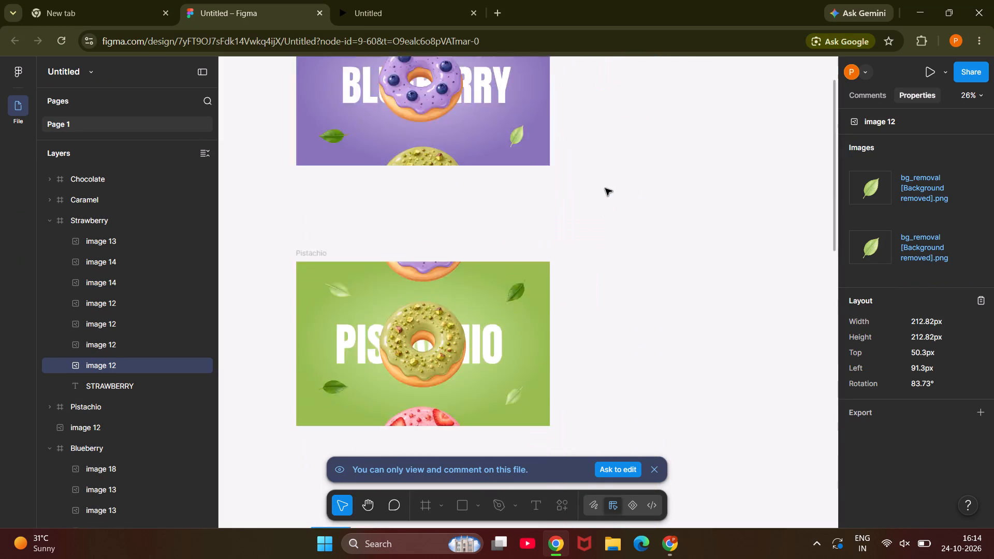
{"action": "scroll", "coordinate": [605, 188], "scroll_direction": "up", "scroll_amount": 1}
{"action": "left_click", "coordinate": [421, 245]}
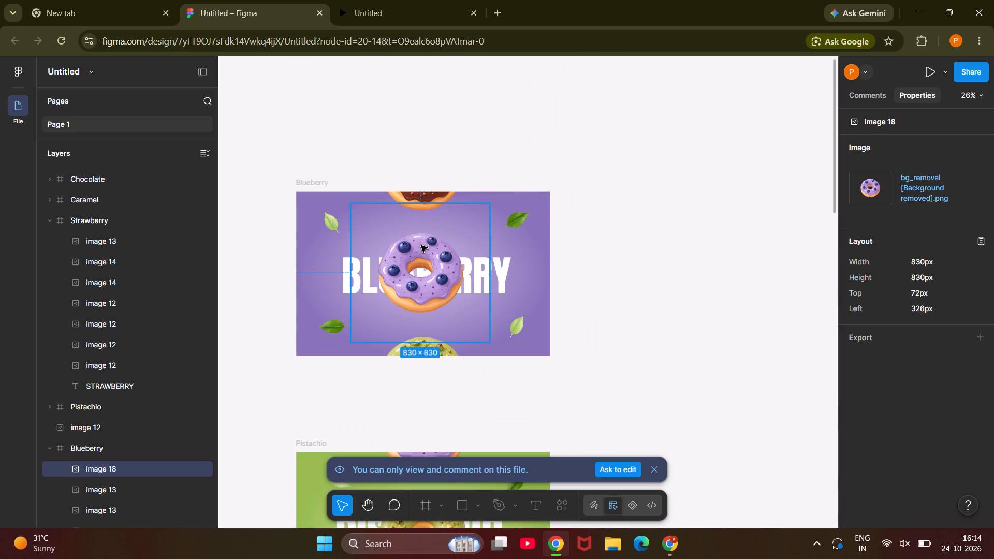
{"action": "key", "text": "ctrl+c"}
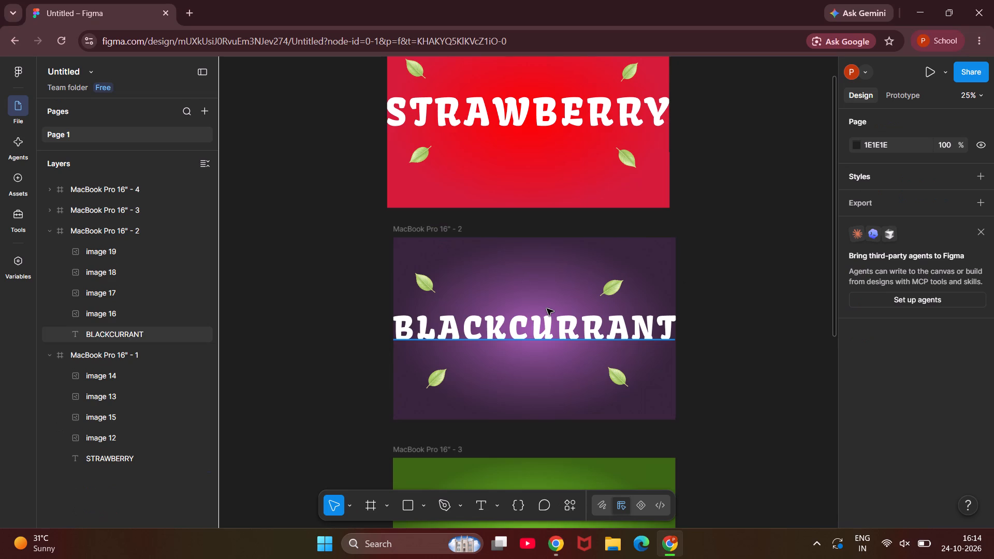
{"action": "key", "text": "ctrl+v"}
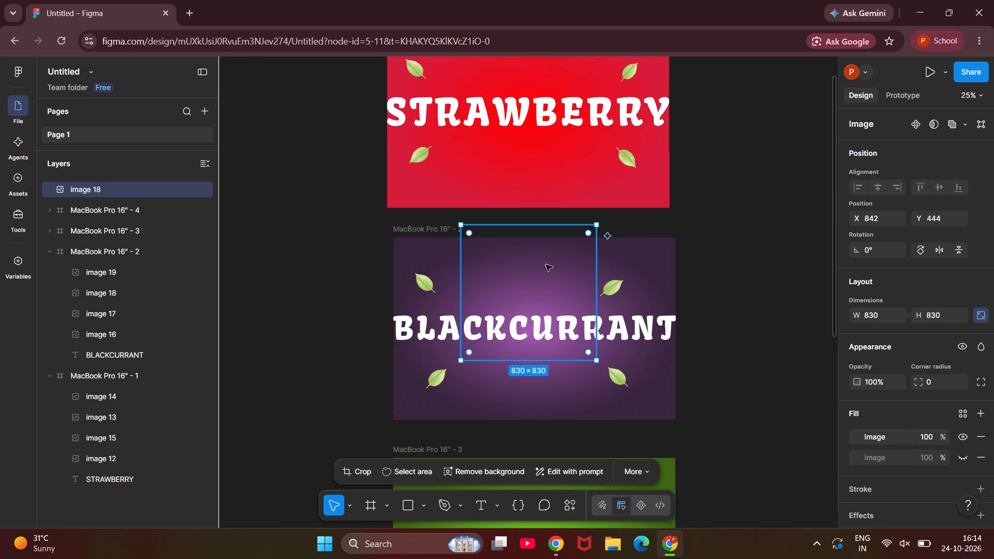
{"action": "left_click_drag", "start_coordinate": [546, 264], "coordinate": [550, 305]}
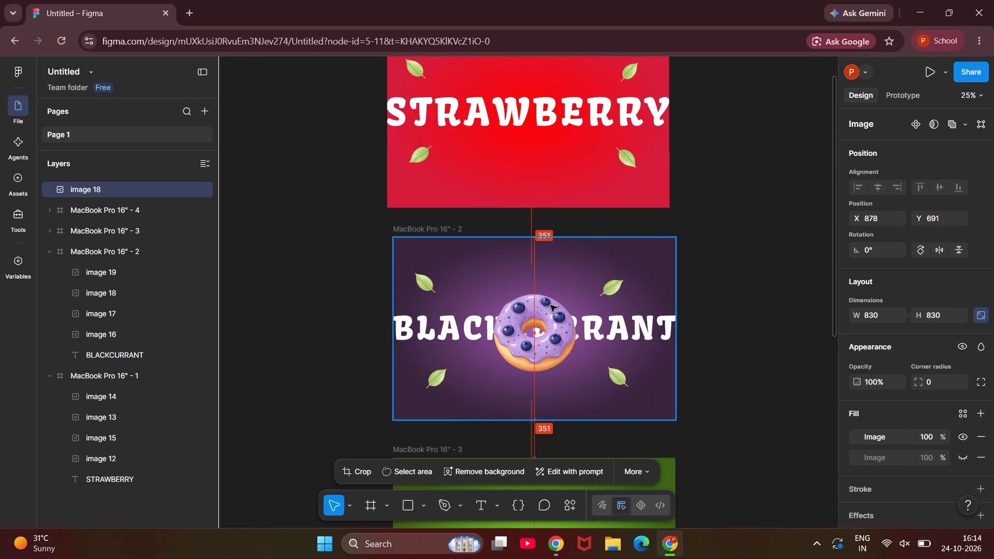
{"action": "left_click_drag", "start_coordinate": [550, 305], "coordinate": [552, 304]}
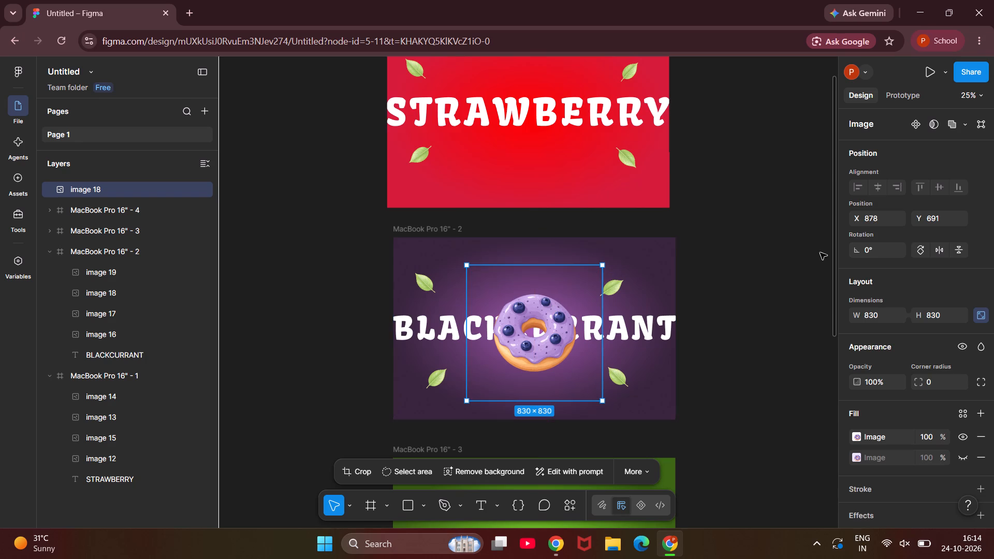
{"action": "left_click", "coordinate": [792, 258]}
Enlarge the blueberry donut to about 923 px square and reposition it over the Blackcurrant frame's centre at about X 831, Y 596.
{"action": "left_click", "coordinate": [566, 309]}
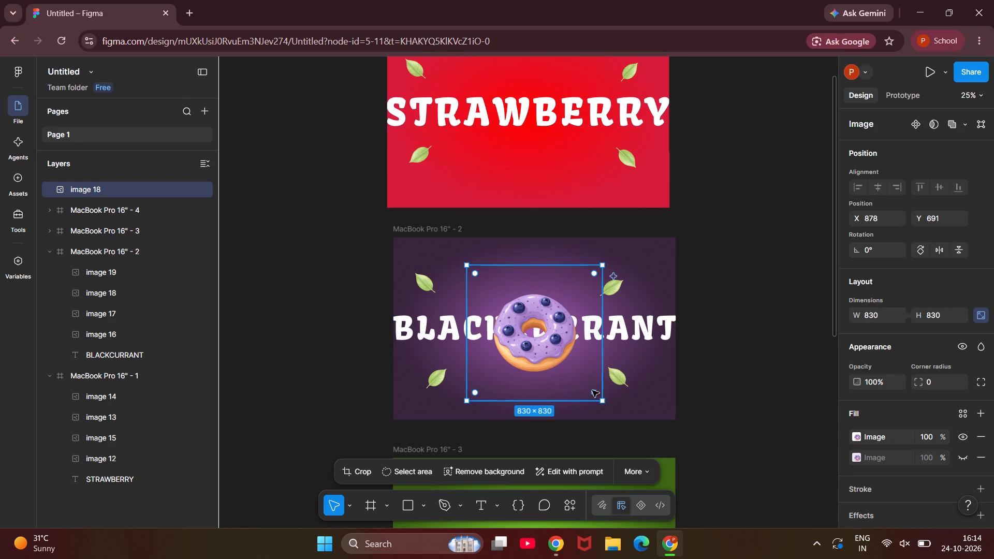
{"action": "left_click_drag", "start_coordinate": [600, 399], "coordinate": [618, 407]}
{"action": "left_click_drag", "start_coordinate": [552, 343], "coordinate": [544, 332]}
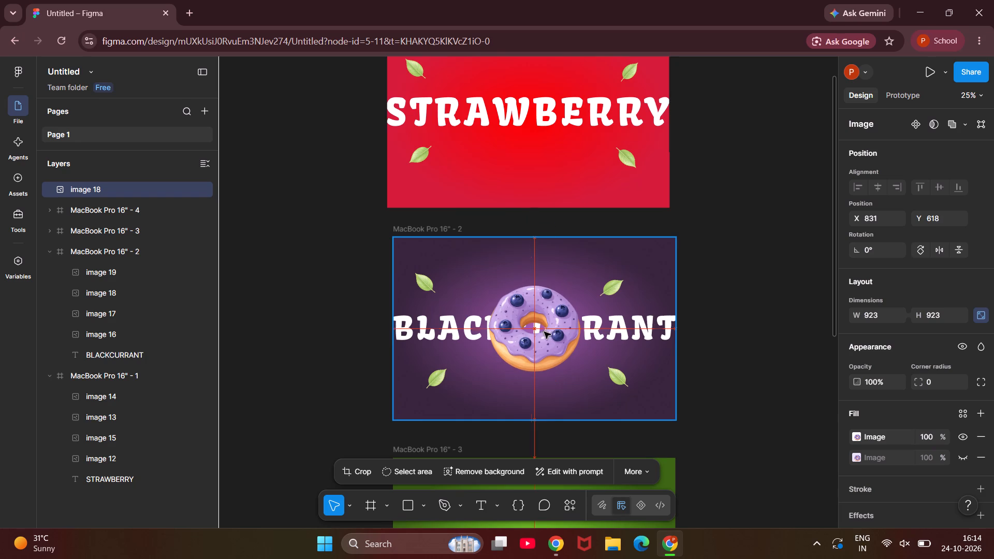
{"action": "left_click_drag", "start_coordinate": [544, 332], "coordinate": [544, 327]}
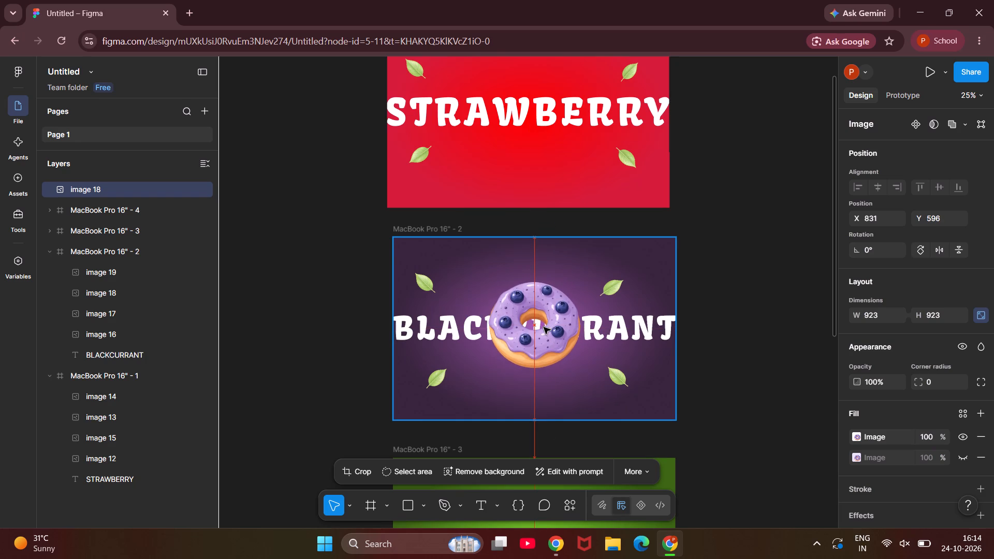
Nudge the blueberry donut slightly down over the Blackcurrant frame, to X 831, Y 618.
{"action": "left_click_drag", "start_coordinate": [544, 327], "coordinate": [542, 330]}
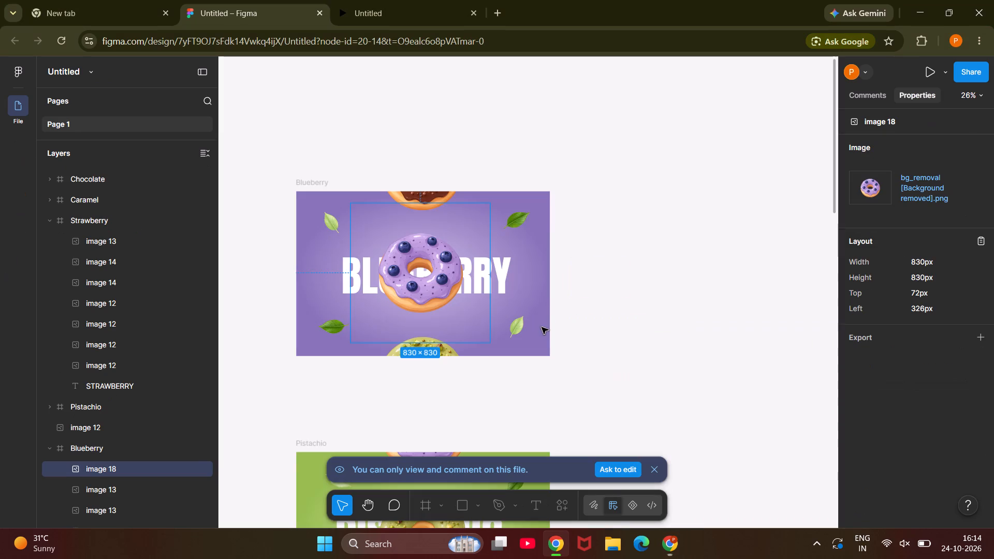
Copy the partial strawberry donut at the bottom of the reference file's Pistachio frame and paste it into the own file's Blackcurrant frame.
{"action": "scroll", "coordinate": [556, 266], "scroll_direction": "down", "scroll_amount": 4}
{"action": "scroll", "coordinate": [556, 266], "scroll_direction": "up", "scroll_amount": 1}
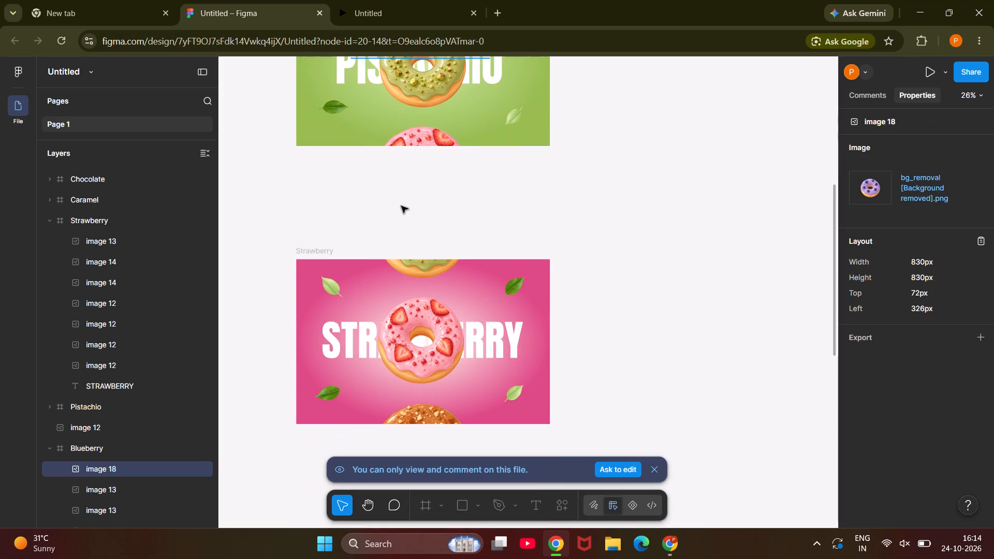
{"action": "left_click", "coordinate": [416, 139]}
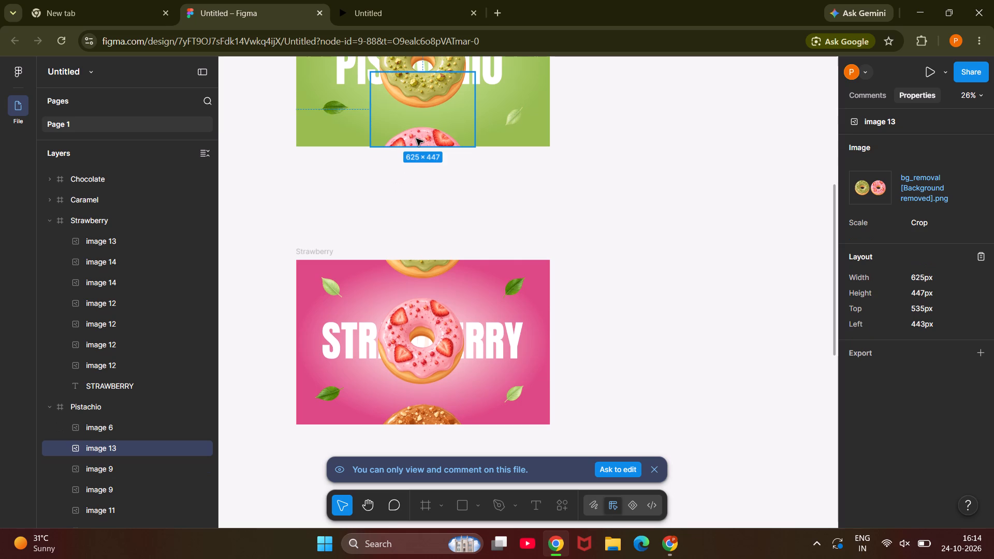
{"action": "key", "text": "ctrl+c"}
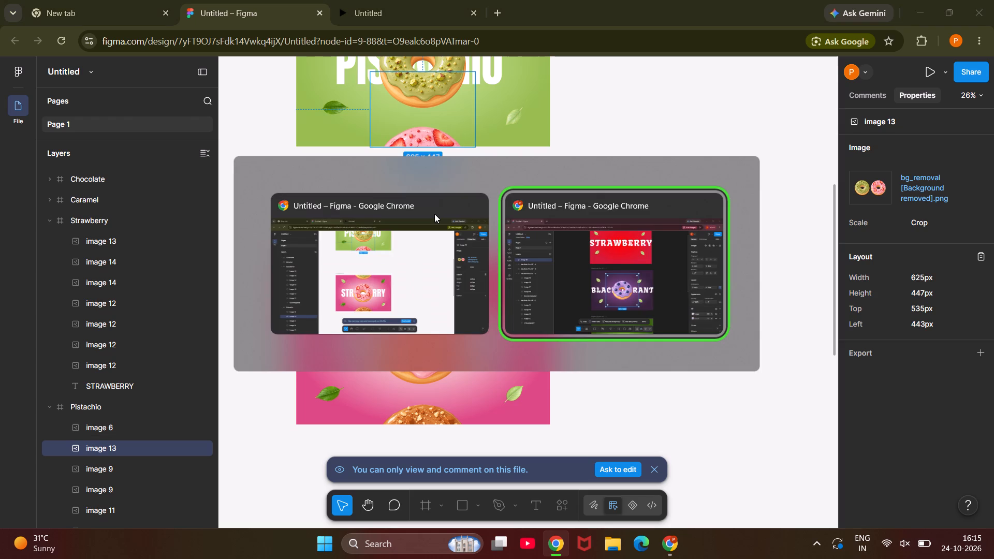
{"action": "scroll", "coordinate": [434, 214], "scroll_direction": "up", "scroll_amount": 5}
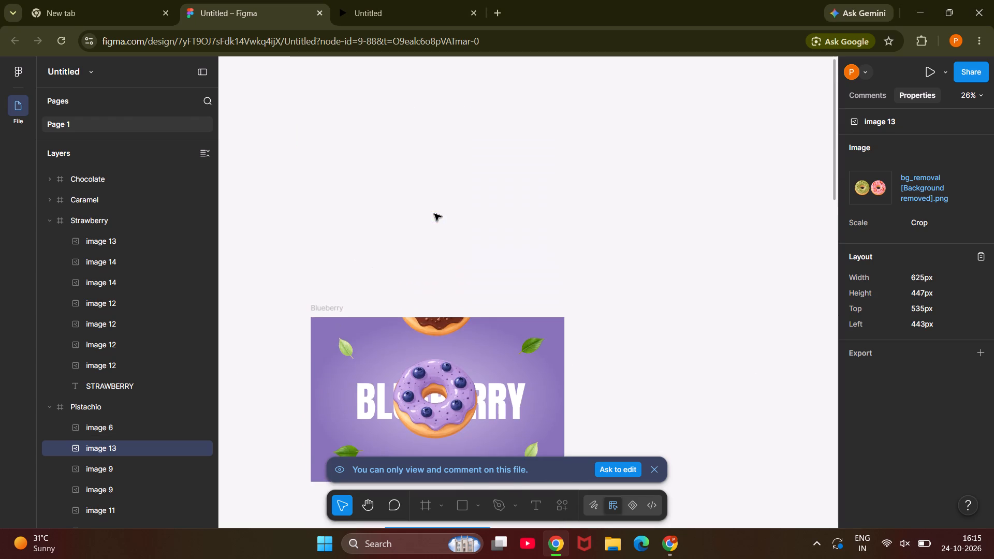
{"action": "scroll", "coordinate": [434, 214], "scroll_direction": "down", "scroll_amount": 1}
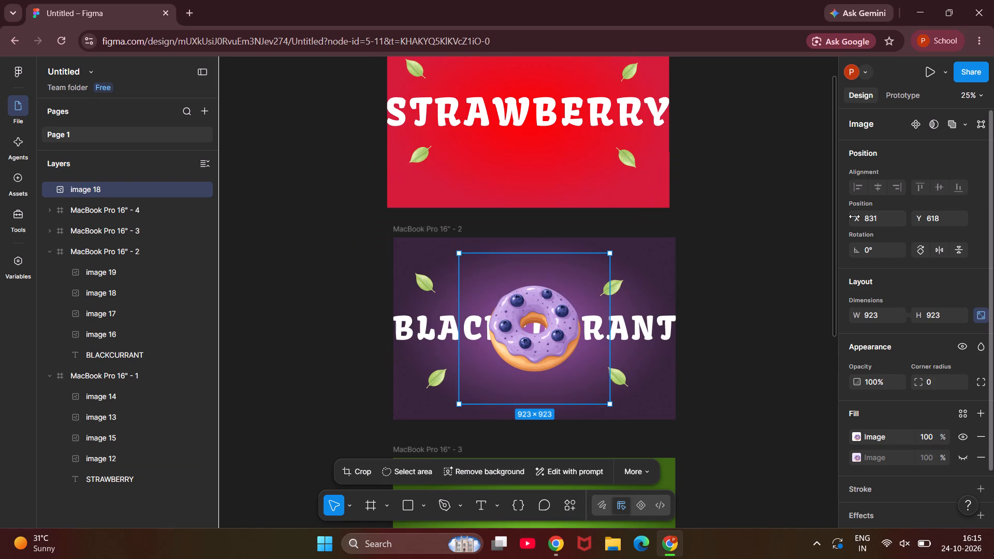
{"action": "key", "text": "ctrl+v"}
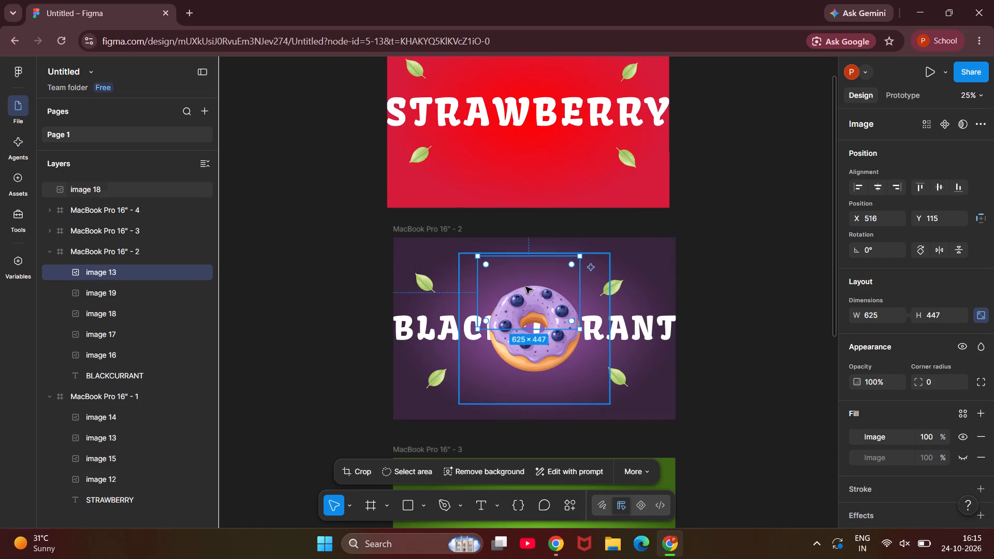
Move the pasted partial strawberry donut across the Blackcurrant frame's top edge, to about X 1000, Y 200 on the canvas.
{"action": "left_click_drag", "start_coordinate": [525, 287], "coordinate": [528, 144]}
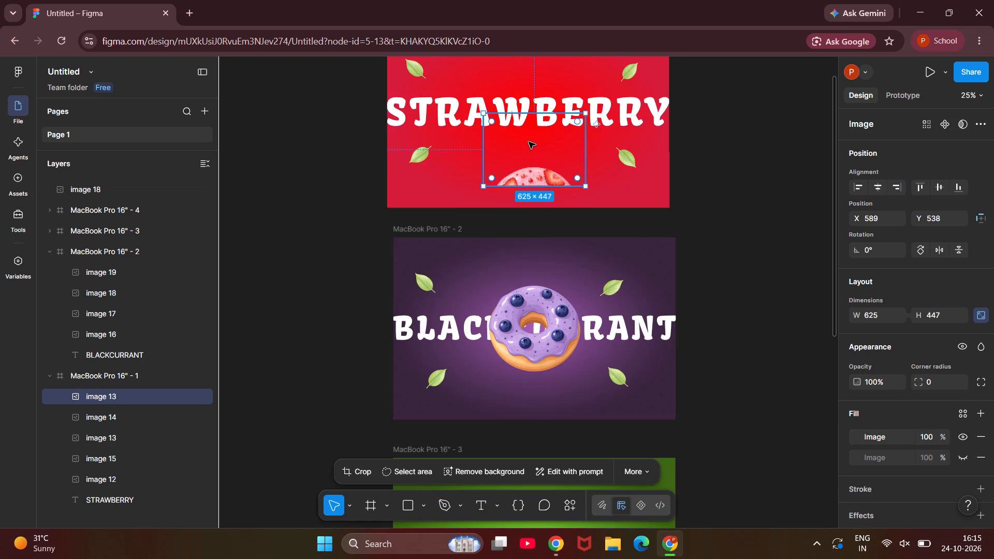
{"action": "left_click_drag", "start_coordinate": [529, 143], "coordinate": [524, 164]}
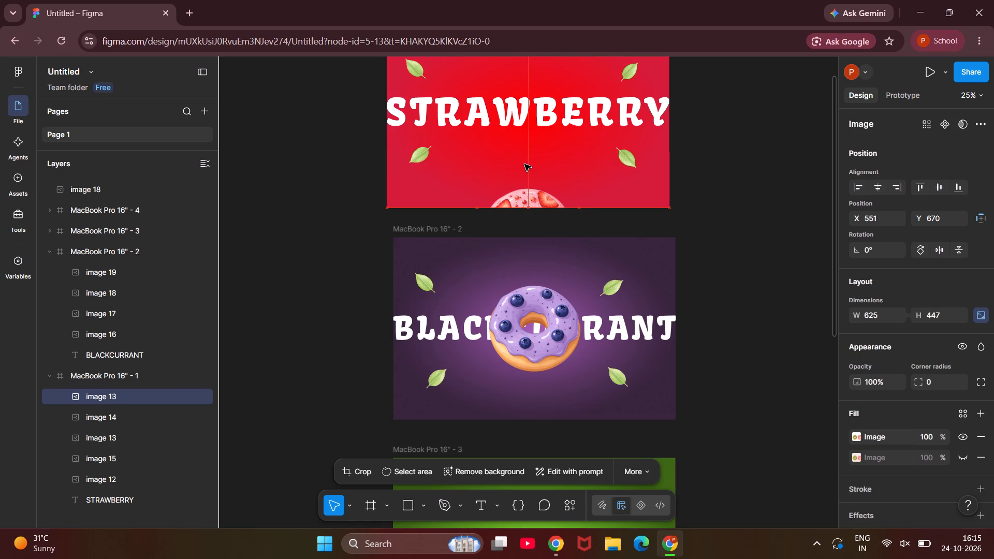
{"action": "left_click_drag", "start_coordinate": [524, 164], "coordinate": [532, 202]}
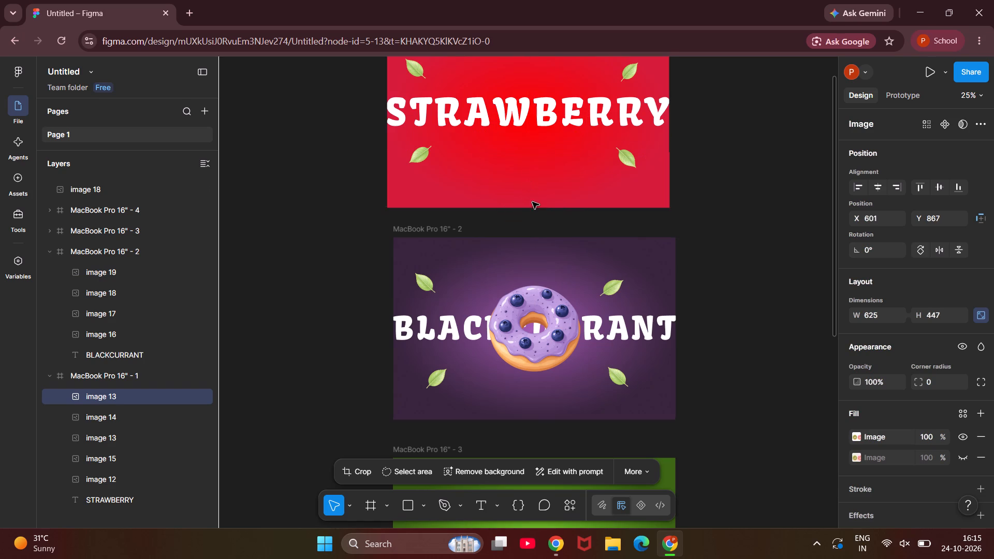
{"action": "left_click_drag", "start_coordinate": [532, 202], "coordinate": [532, 215]}
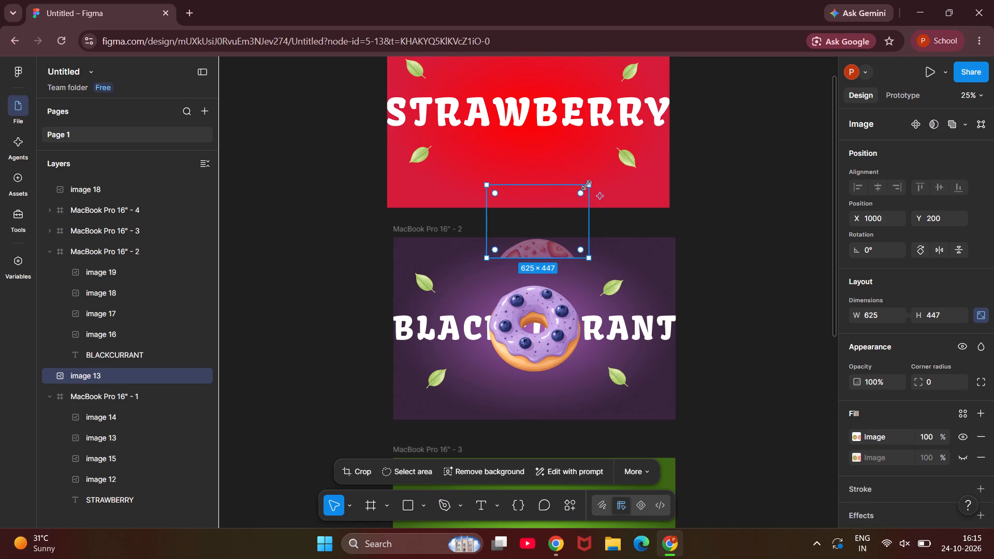
Rotate the partial strawberry donut upside down, to about -177°.
{"action": "left_click", "coordinate": [589, 192]}
{"action": "left_click_drag", "start_coordinate": [597, 185], "coordinate": [509, 330]}
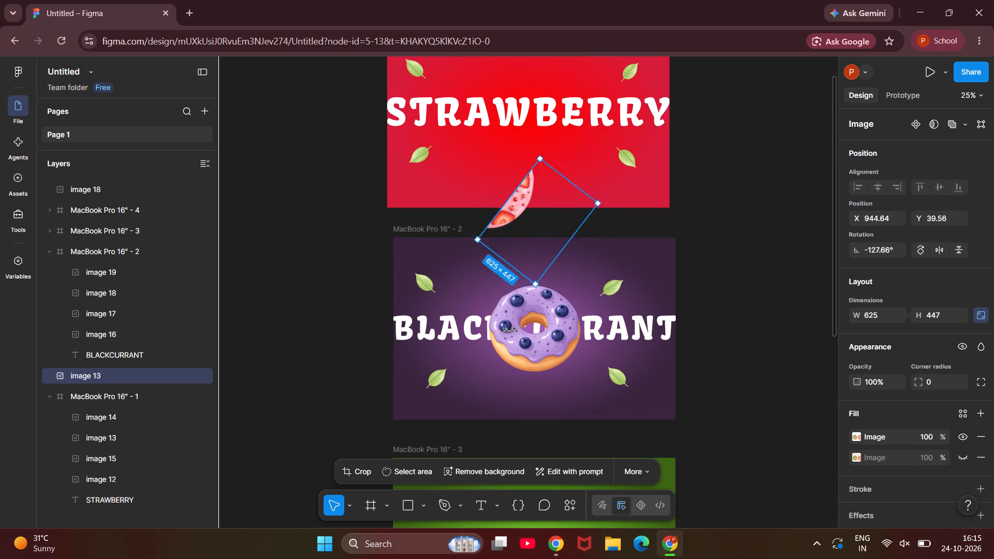
{"action": "left_click_drag", "start_coordinate": [509, 330], "coordinate": [436, 288]}
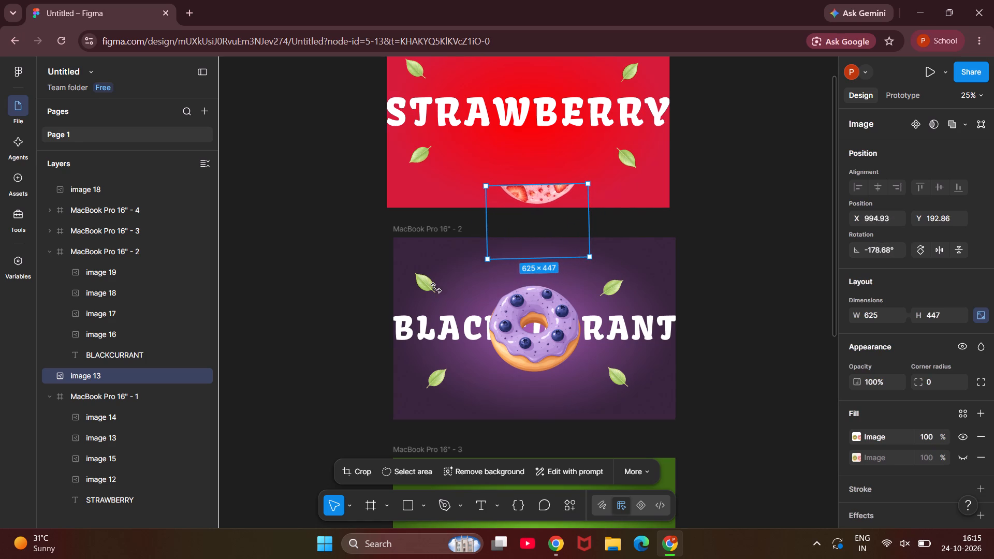
{"action": "left_click_drag", "start_coordinate": [436, 288], "coordinate": [437, 290]}
Place the upside-down strawberry donut at the Blackcurrant frame's top edge, centred above the blueberry donut, with its rotation straightened to about 179.8°.
{"action": "left_click_drag", "start_coordinate": [562, 226], "coordinate": [561, 263]}
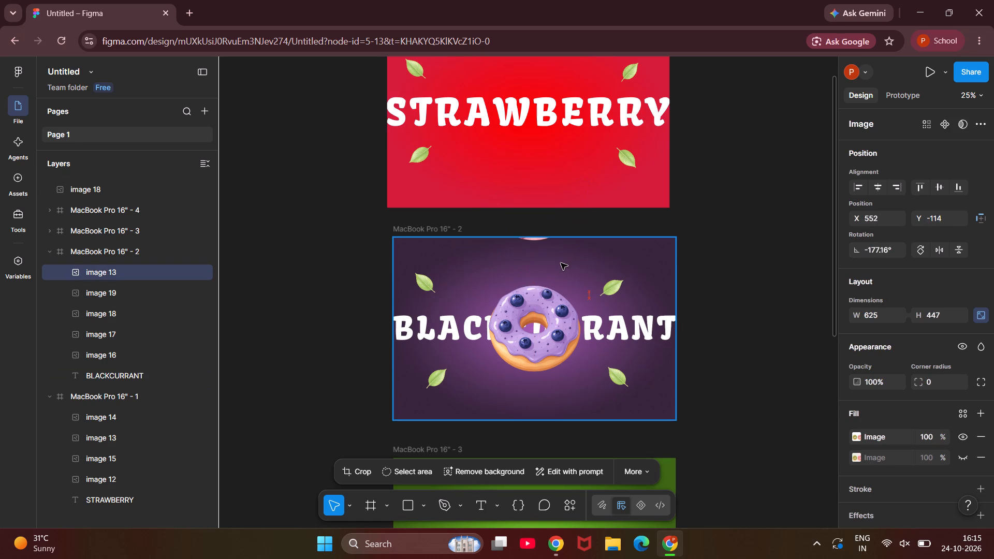
{"action": "left_click_drag", "start_coordinate": [561, 263], "coordinate": [562, 280]}
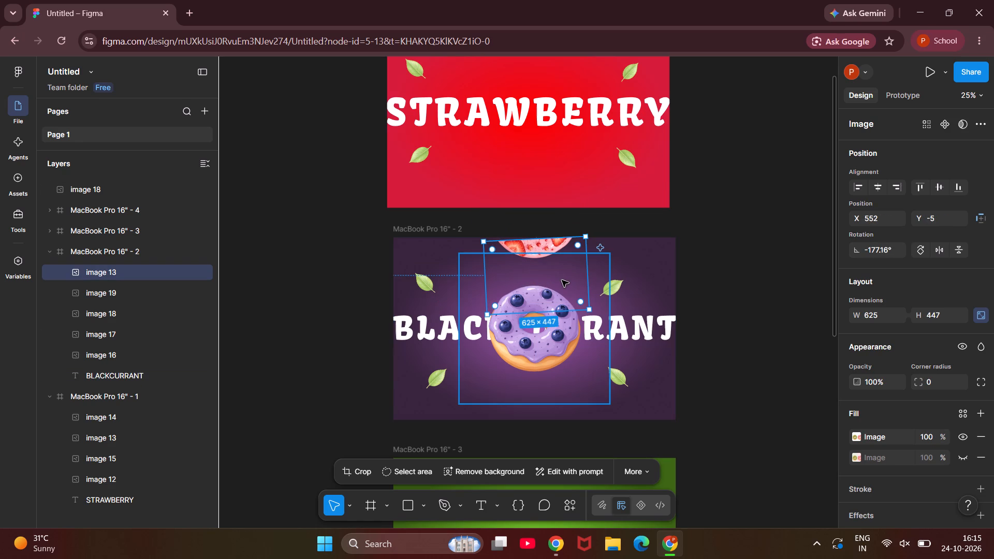
{"action": "left_click", "coordinate": [595, 312]}
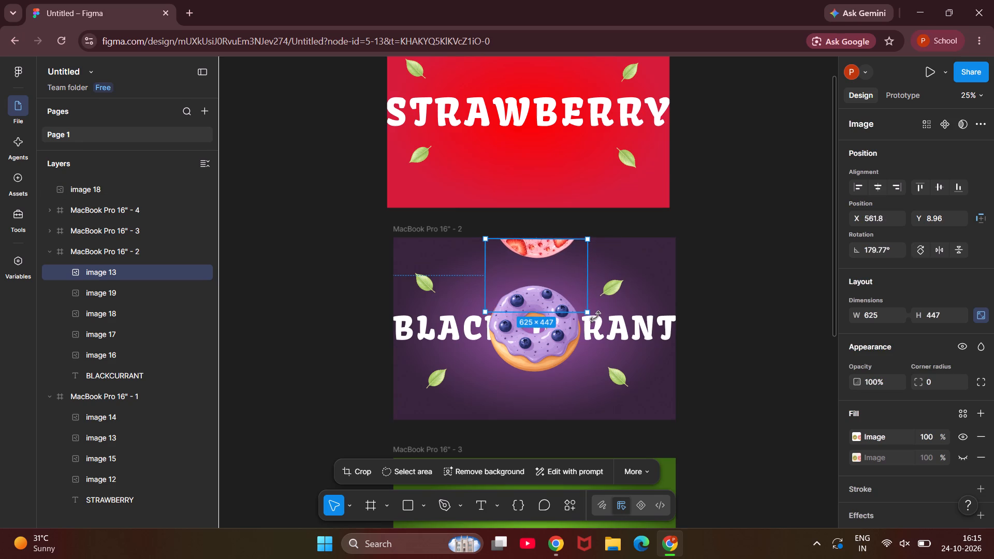
{"action": "left_click", "coordinate": [545, 254]}
{"action": "left_click_drag", "start_coordinate": [544, 253], "coordinate": [533, 252]}
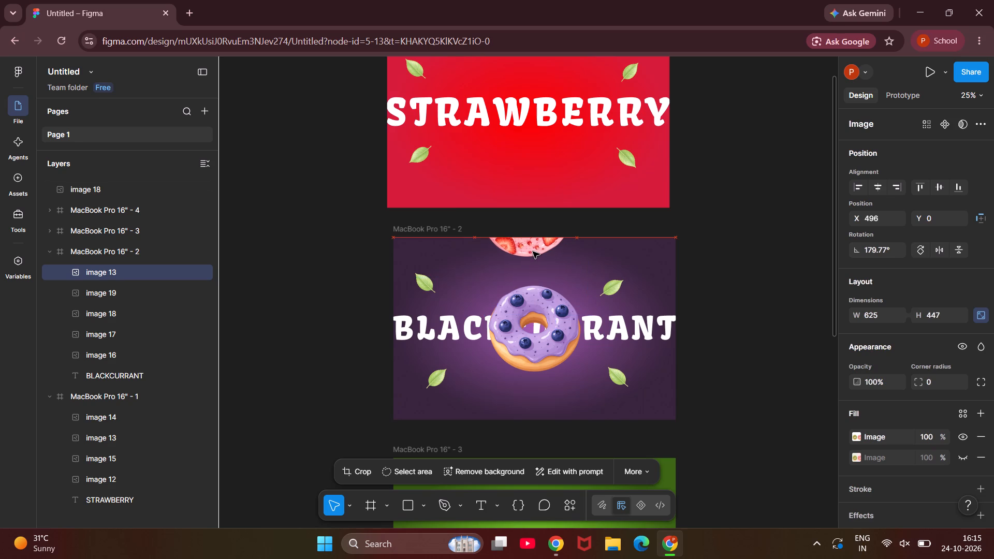
{"action": "left_click_drag", "start_coordinate": [533, 252], "coordinate": [535, 253]}
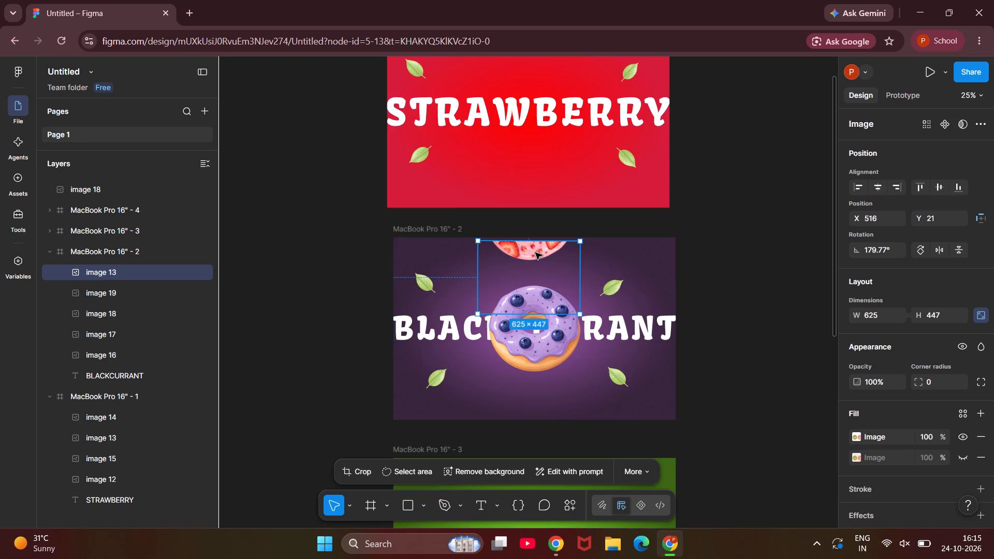
{"action": "left_click_drag", "start_coordinate": [535, 253], "coordinate": [536, 250]}
{"action": "left_click", "coordinate": [709, 245]}
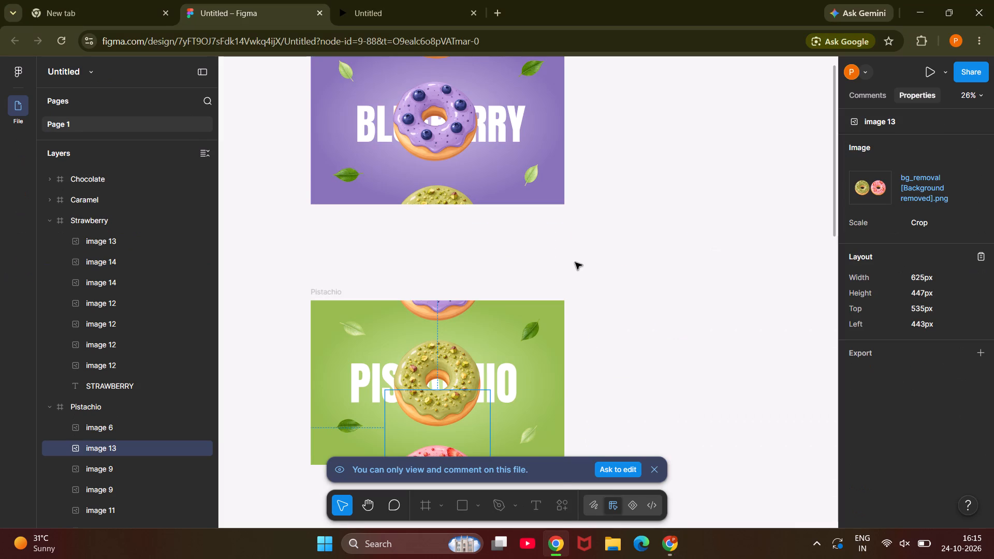
Copy the central pistachio donut from the reference file's Pistachio frame.
{"action": "scroll", "coordinate": [575, 262], "scroll_direction": "up", "scroll_amount": 1}
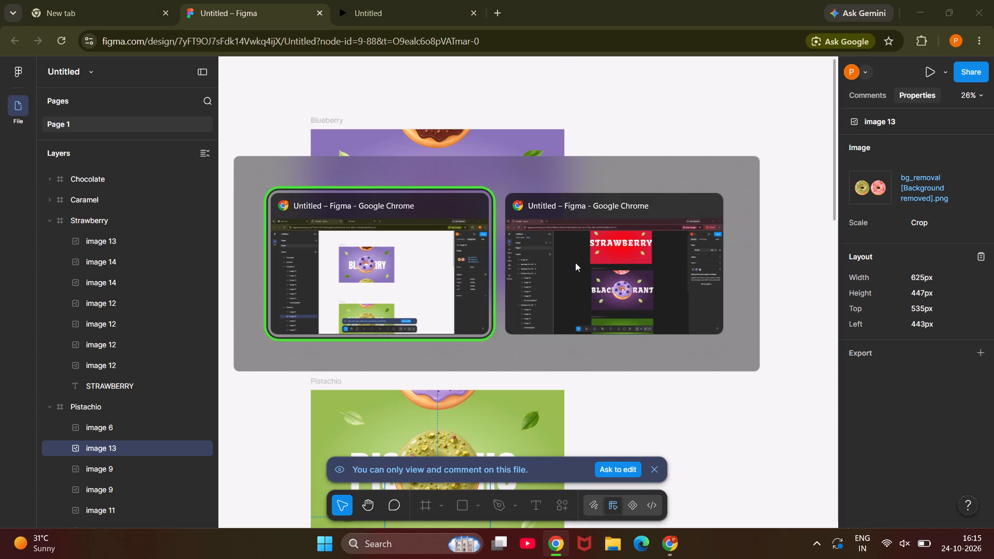
{"action": "scroll", "coordinate": [573, 245], "scroll_direction": "down", "scroll_amount": 3}
{"action": "scroll", "coordinate": [573, 245], "scroll_direction": "up", "scroll_amount": 1}
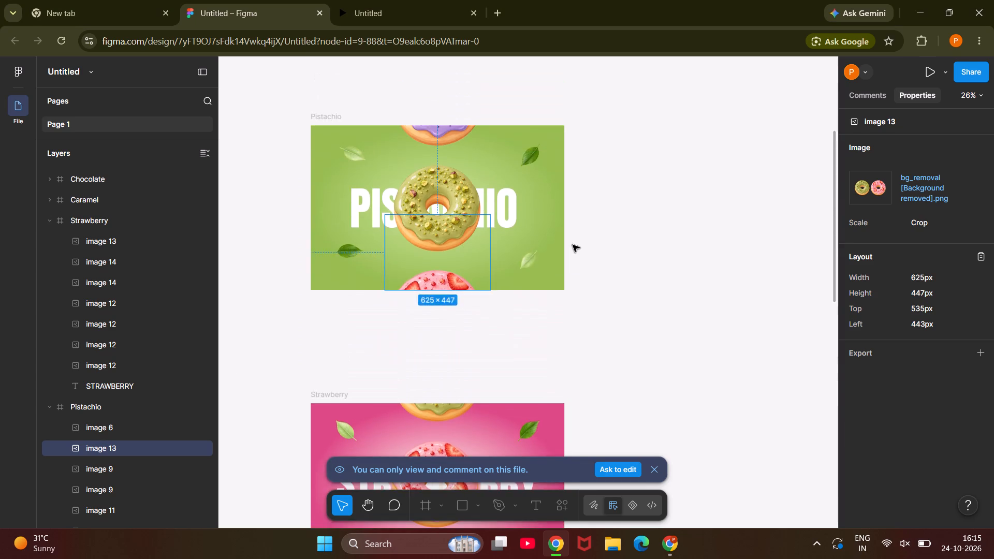
{"action": "scroll", "coordinate": [573, 245], "scroll_direction": "up", "scroll_amount": 1}
{"action": "scroll", "coordinate": [568, 226], "scroll_direction": "down", "scroll_amount": 1}
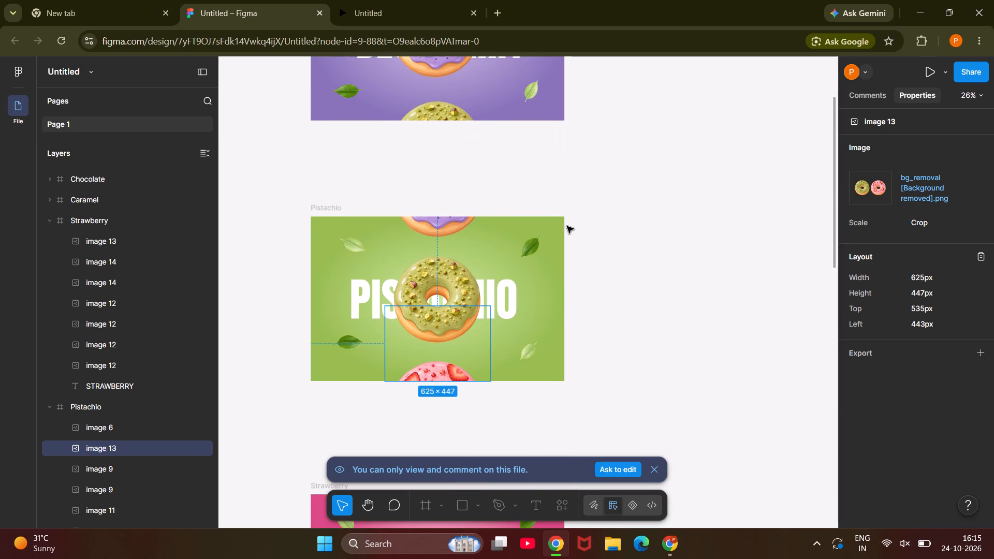
{"action": "left_click", "coordinate": [428, 275]}
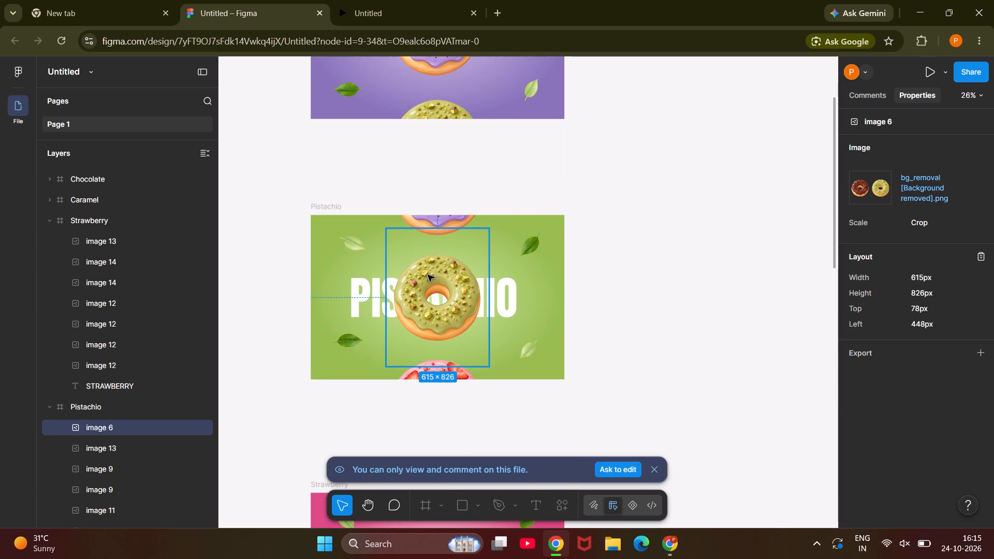
{"action": "key", "text": "ctrl+c"}
In the own file, replace the GREEN APPLE title in the green frame with PISTACHIO in capitals.
{"action": "scroll", "coordinate": [428, 275], "scroll_direction": "down", "scroll_amount": 3}
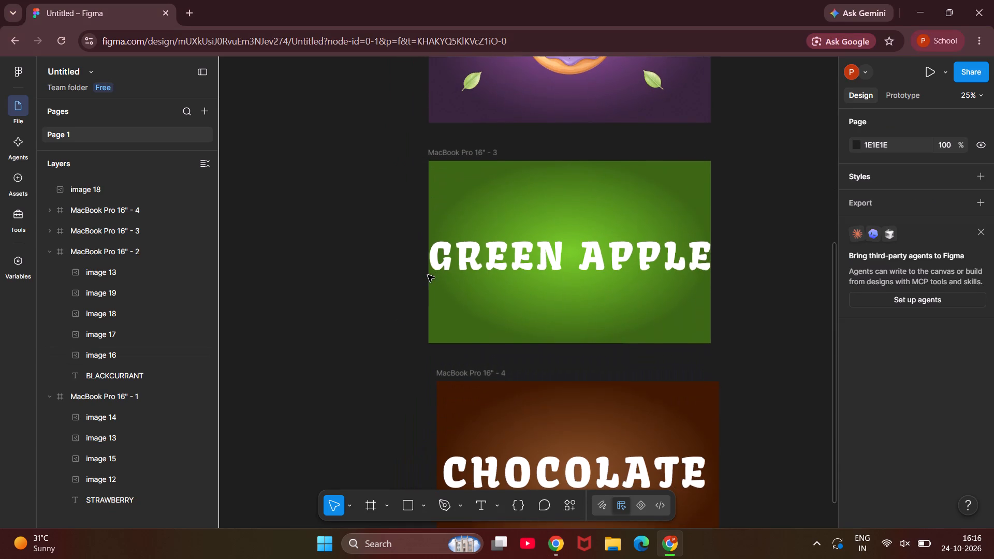
{"action": "double_click", "coordinate": [577, 250]}
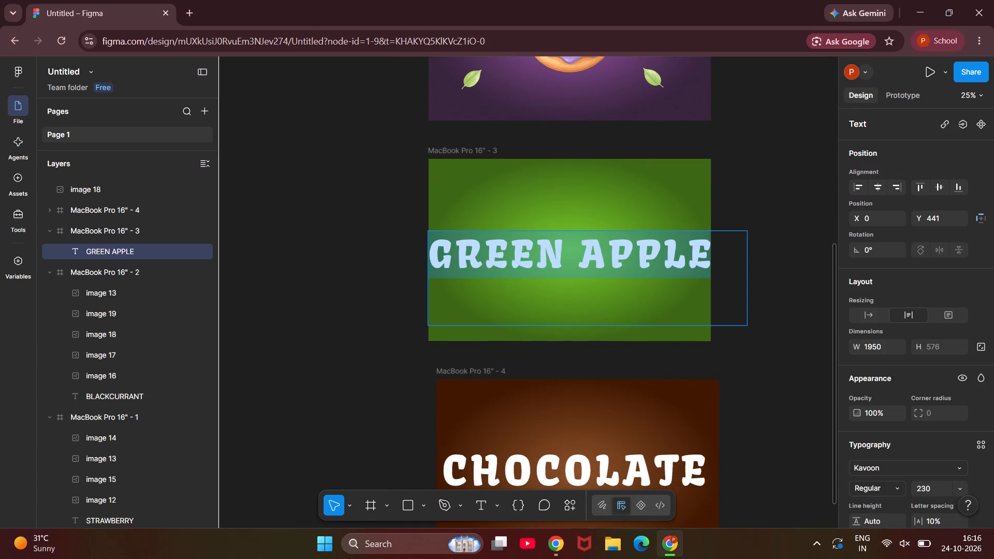
{"action": "key", "text": "BackSpace"}
{"action": "type", "text": "pista"}
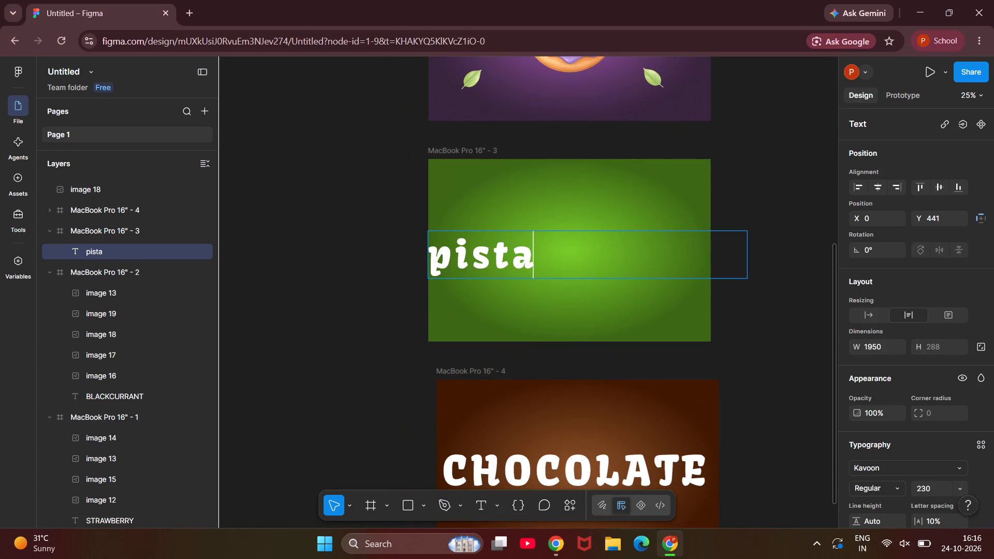
{"action": "type", "text": "chio"}
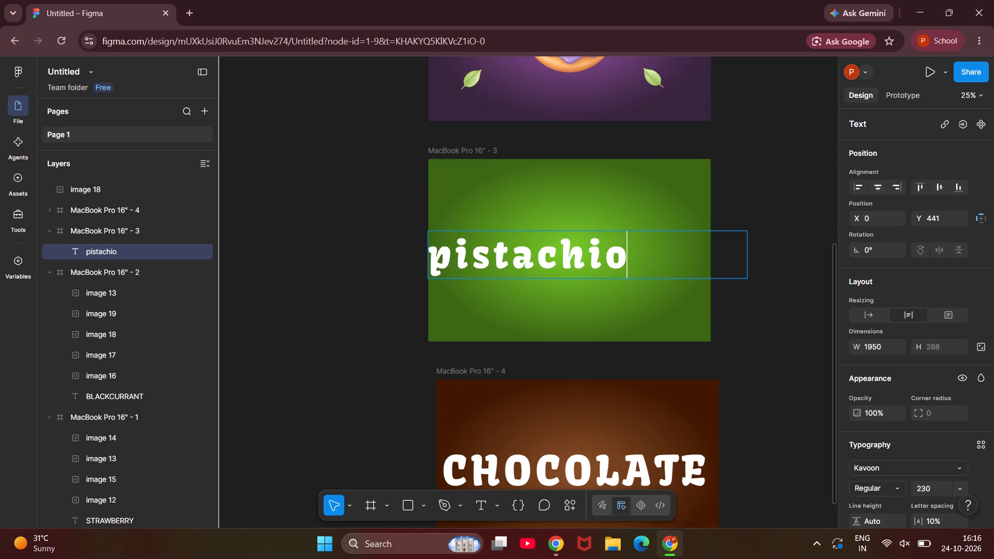
{"action": "key", "text": "BackSpace"}
{"action": "key", "text": "BackSpace"}
{"action": "key", "text": "BackSpace"}
{"action": "key", "text": "BackSpace"}
{"action": "key", "text": "BackSpace"}
{"action": "key", "text": "BackSpace"}
{"action": "key", "text": "BackSpace"}
{"action": "key", "text": "BackSpace"}
{"action": "key", "text": "BackSpace"}
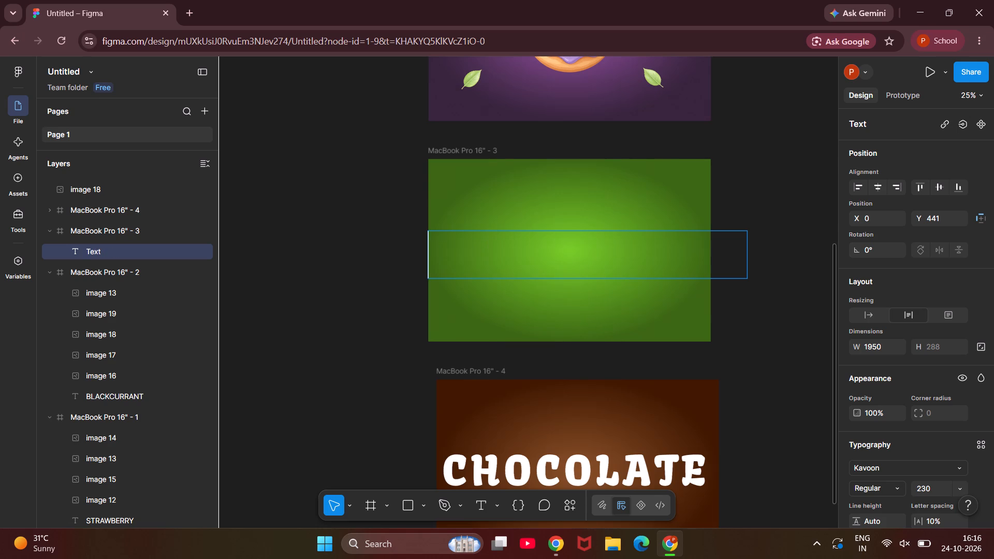
{"action": "type", "text": "PU"}
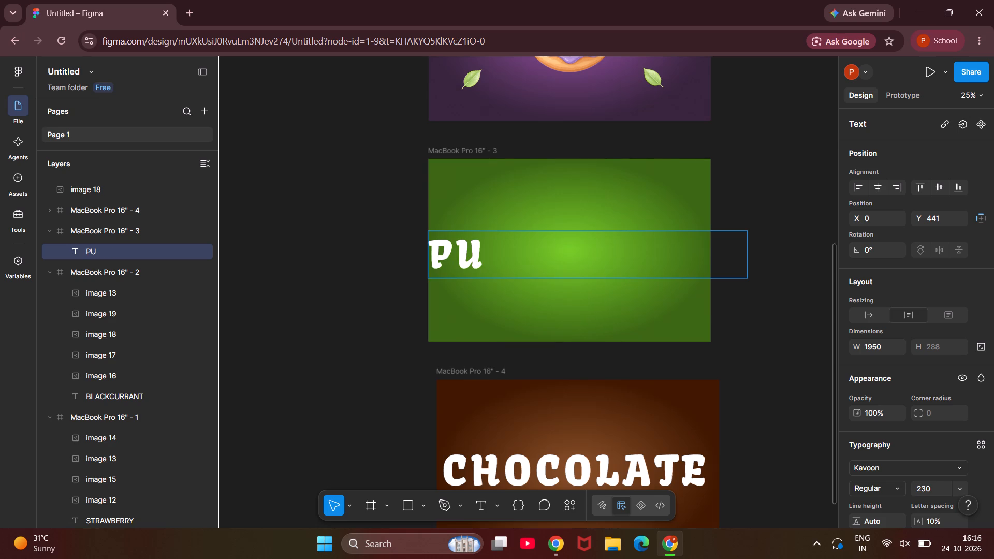
{"action": "key", "text": "BackSpace"}
{"action": "type", "text": "ISTACHIO"}
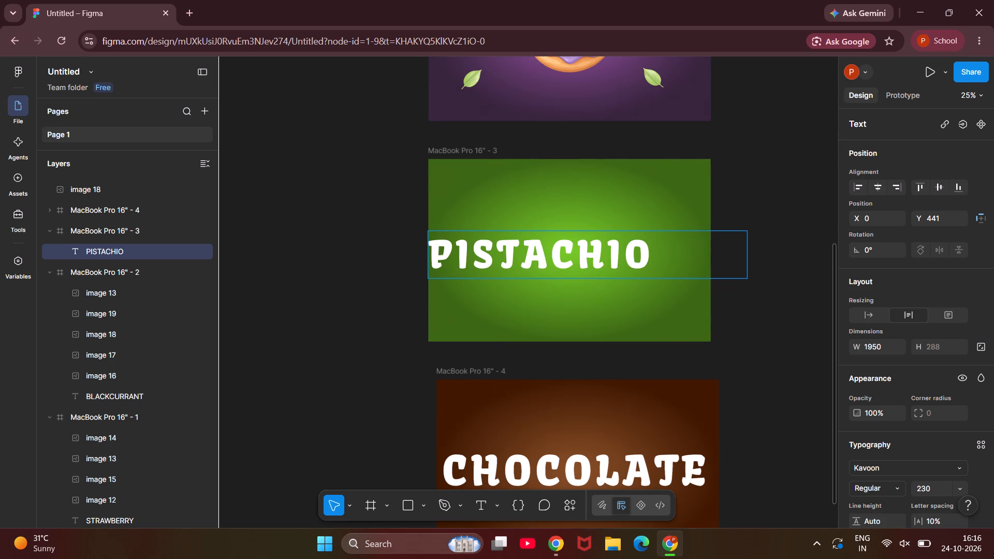
{"action": "left_click", "coordinate": [400, 224]}
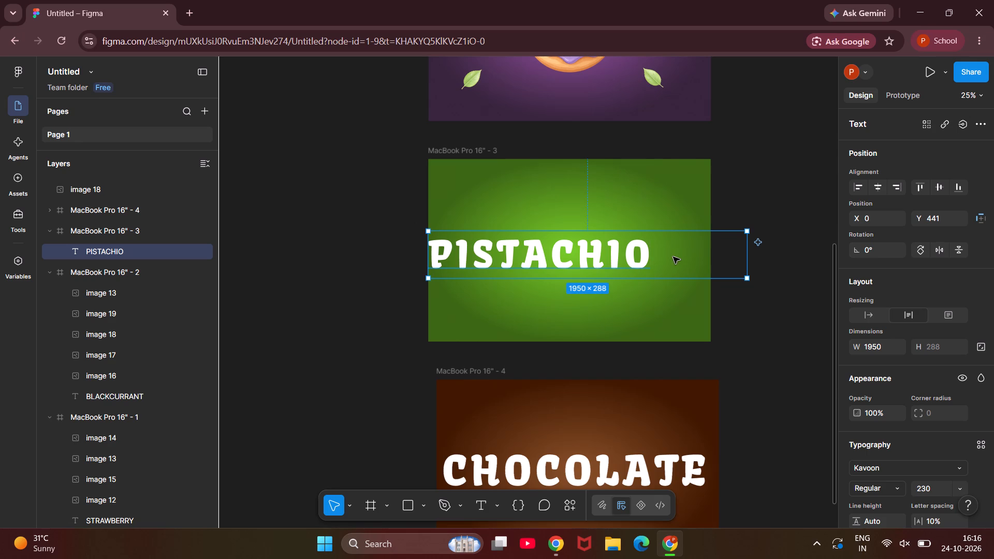
Move the PISTACHIO title to the middle of the green frame, at about X 150, Y 415.
{"action": "left_click_drag", "start_coordinate": [673, 257], "coordinate": [701, 259]}
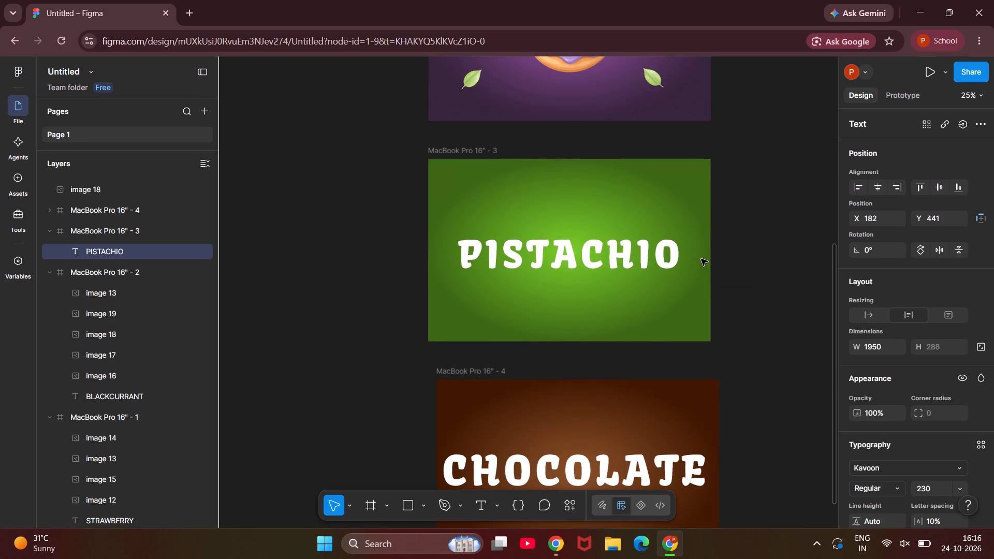
{"action": "left_click_drag", "start_coordinate": [701, 259], "coordinate": [697, 252]}
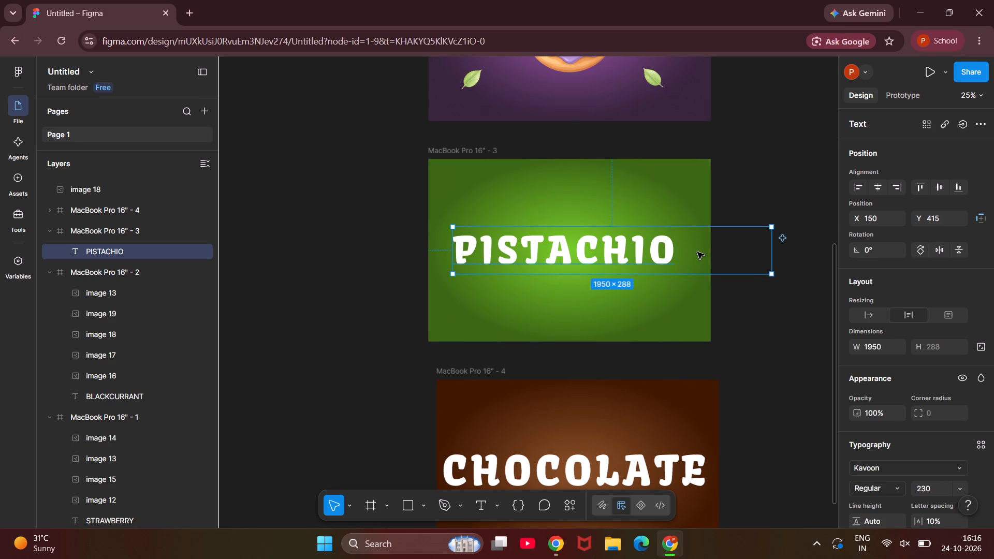
Paste the pistachio donut over the middle of the PISTACHIO title, enlarge it to 725 × 974 and position it at about X 910, Y 1967.
{"action": "left_click", "coordinate": [778, 314]}
{"action": "left_click", "coordinate": [656, 298]}
{"action": "key", "text": "ctrl+v"}
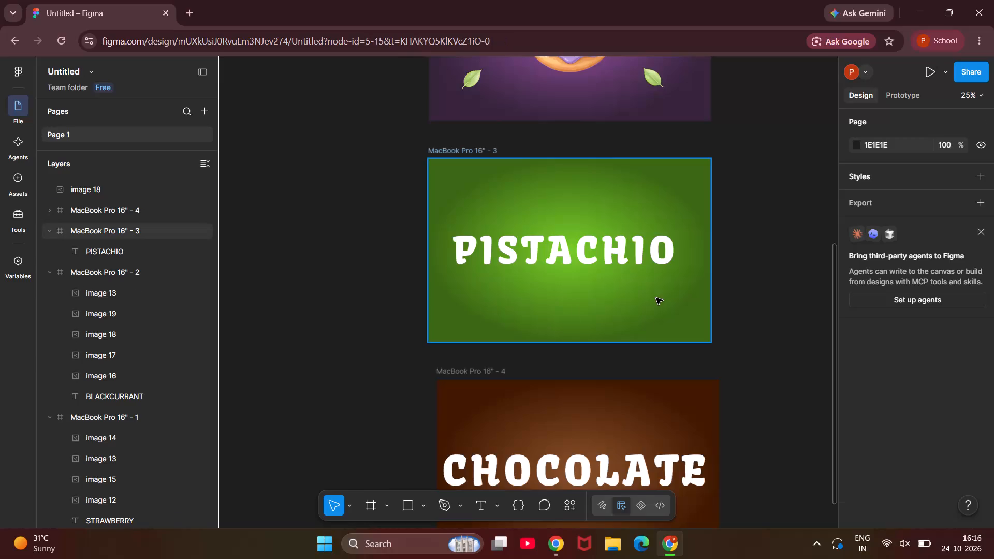
{"action": "left_click_drag", "start_coordinate": [521, 291], "coordinate": [566, 247]}
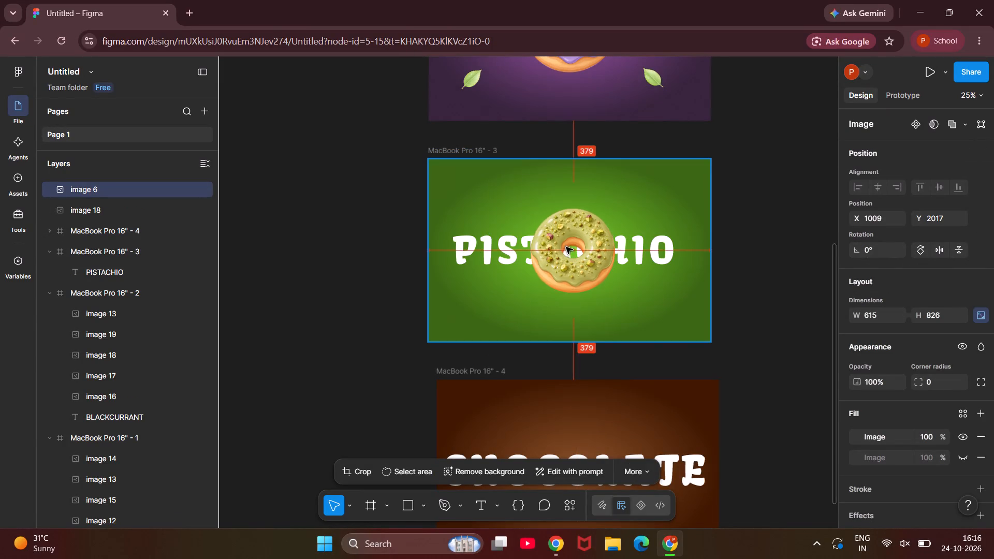
{"action": "left_click_drag", "start_coordinate": [566, 247], "coordinate": [555, 249]}
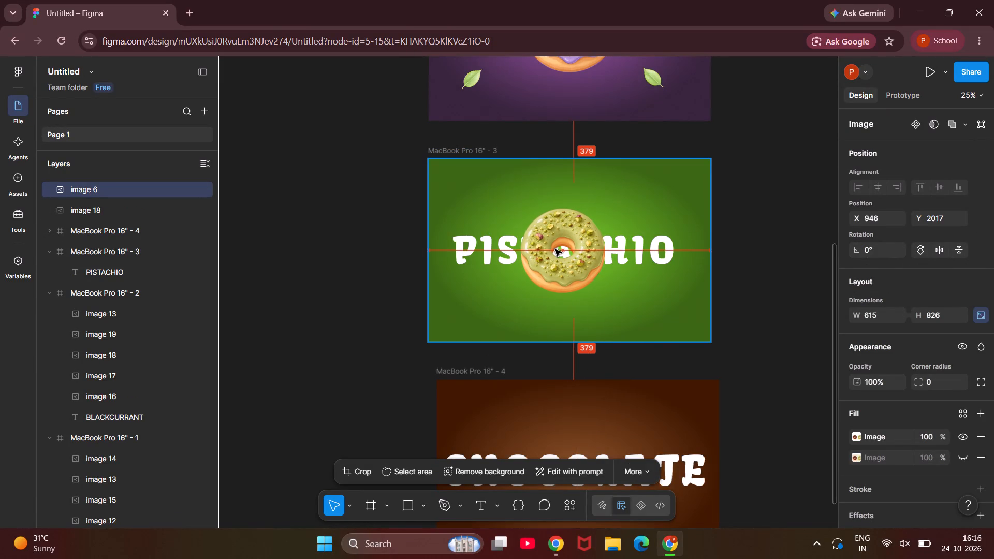
{"action": "left_click_drag", "start_coordinate": [555, 249], "coordinate": [556, 249]}
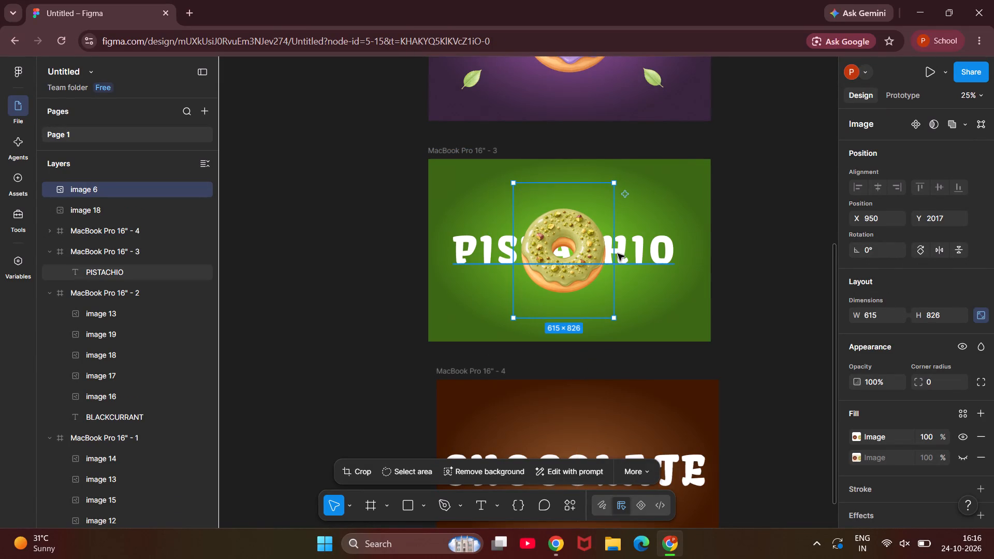
{"action": "left_click_drag", "start_coordinate": [611, 249], "coordinate": [632, 256]}
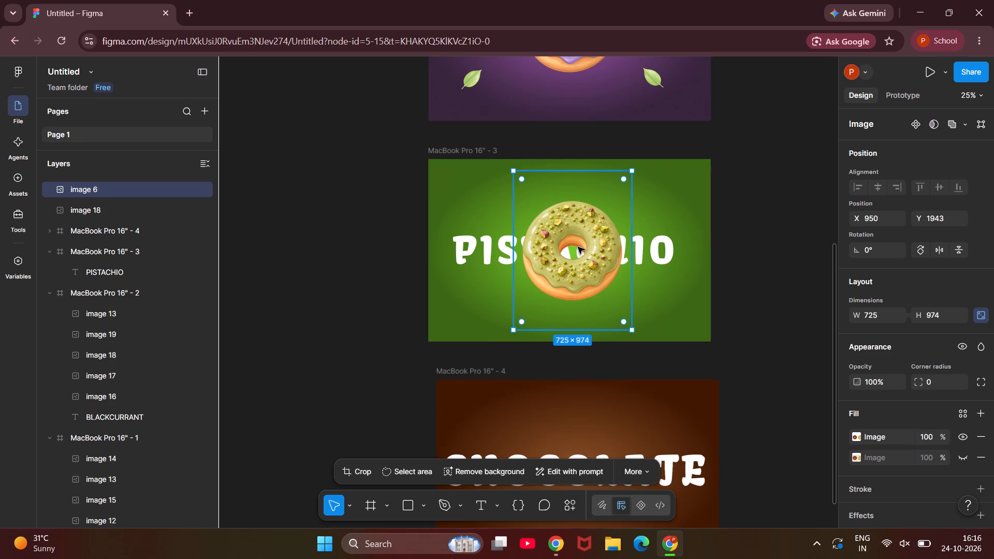
{"action": "left_click_drag", "start_coordinate": [577, 247], "coordinate": [573, 253]}
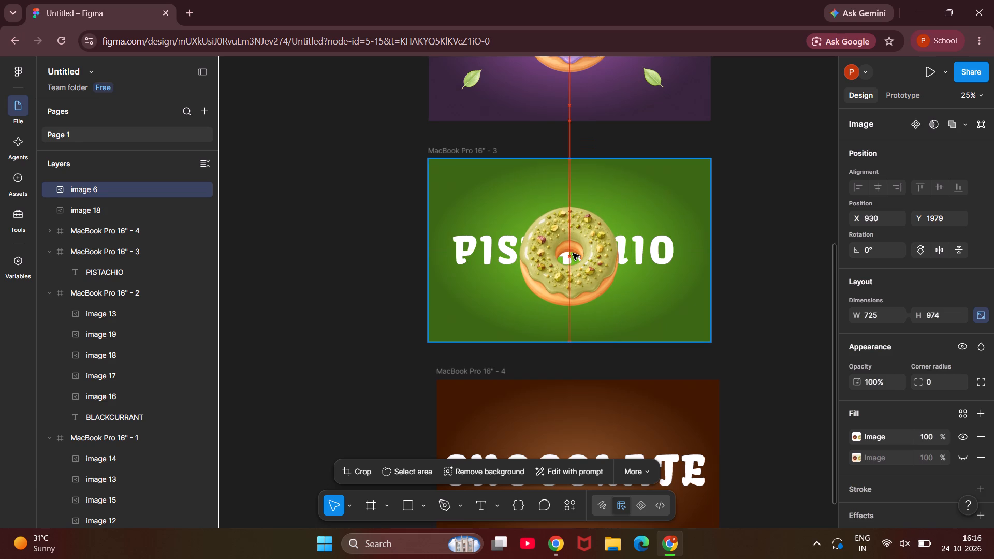
{"action": "left_click_drag", "start_coordinate": [573, 253], "coordinate": [571, 251]}
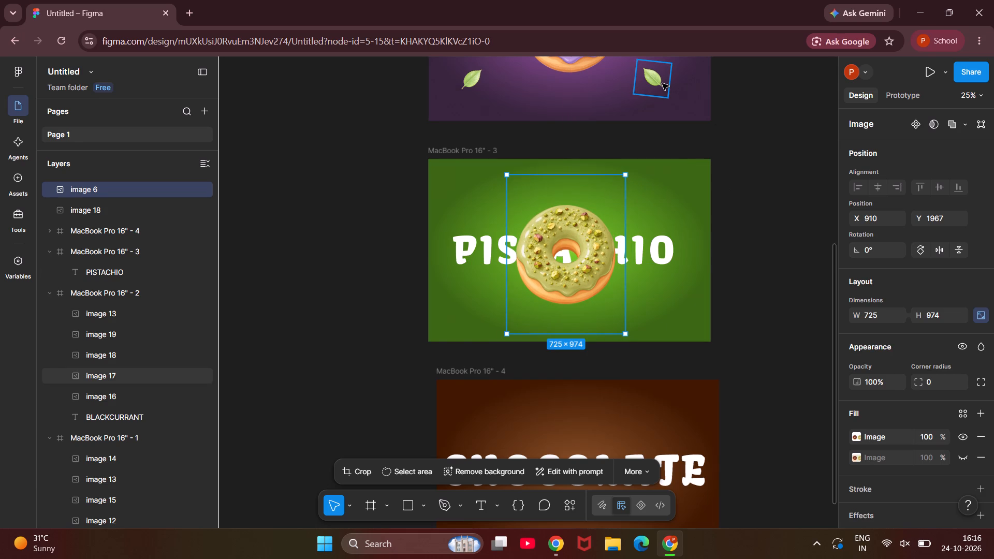
Duplicate the Blackcurrant frame's lower-right leaf, enlarge it to about 236.5 square, and place it at the Pistachio frame's upper left, about X 203, Y 154.
{"action": "left_click", "coordinate": [662, 83]}
{"action": "key", "text": "ctrl+d"}
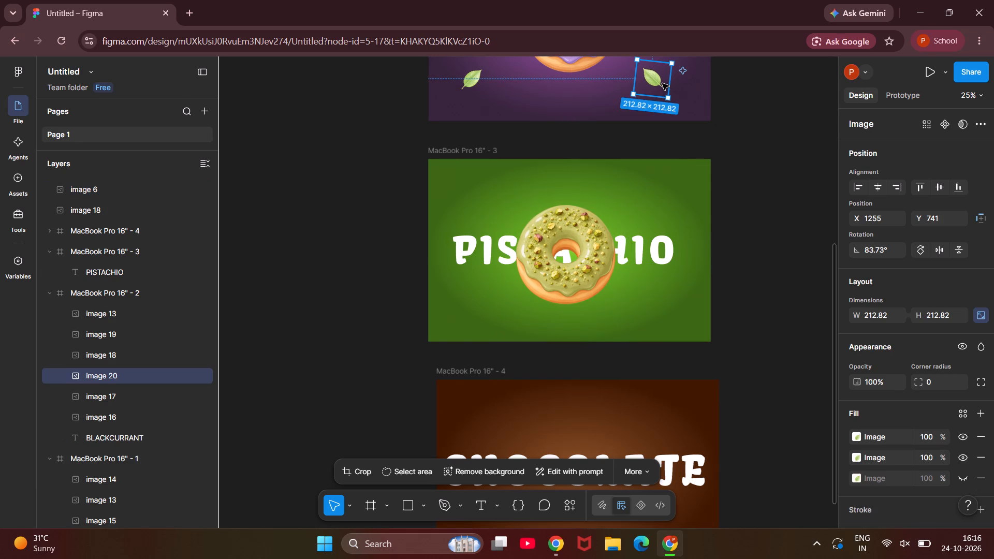
{"action": "left_click", "coordinate": [662, 99]}
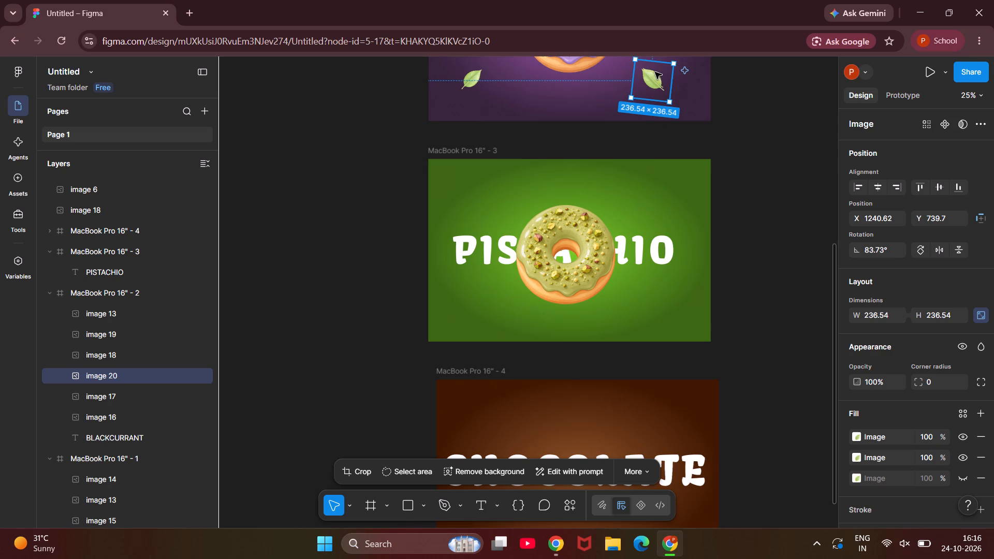
{"action": "left_click_drag", "start_coordinate": [652, 75], "coordinate": [487, 204]}
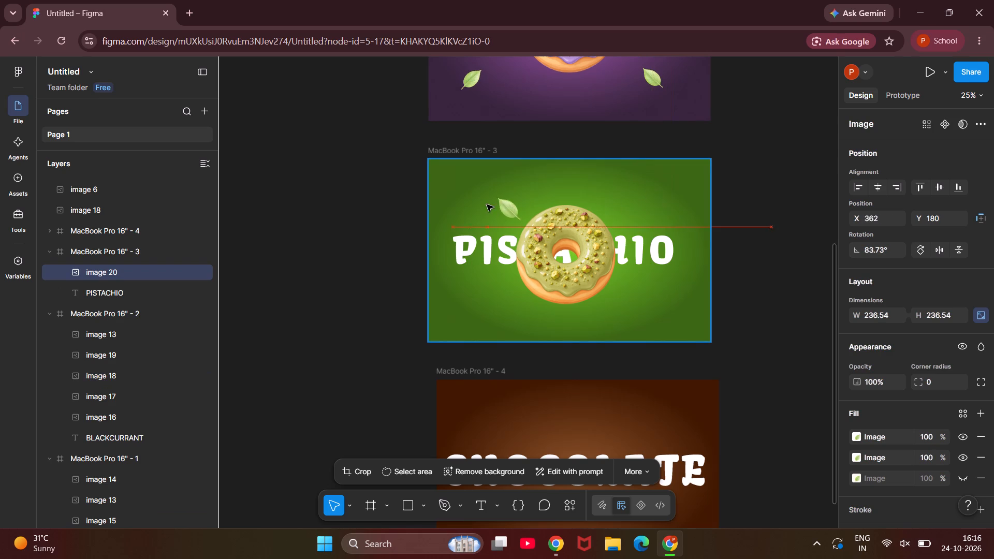
{"action": "left_click_drag", "start_coordinate": [487, 204], "coordinate": [483, 200]}
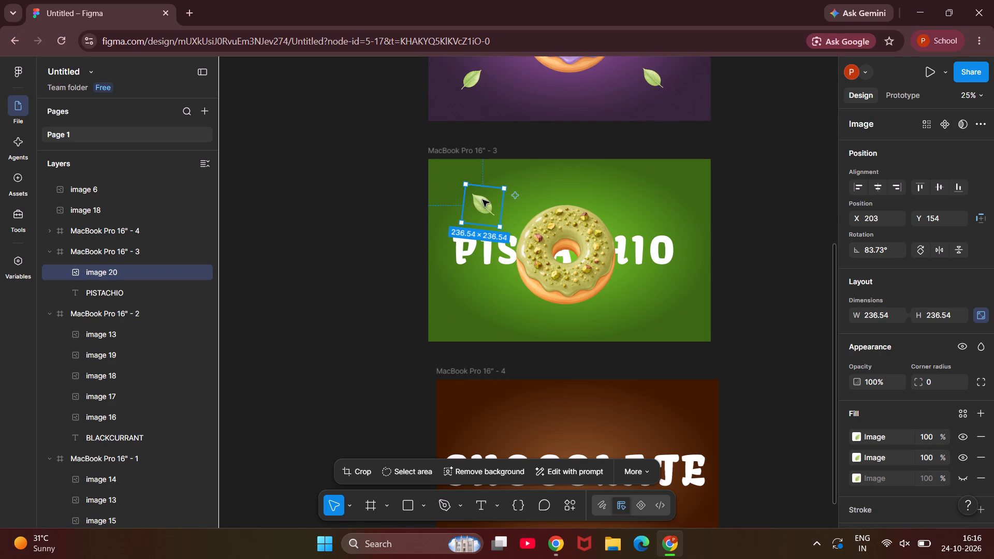
Make three copies of the Pistachio frame's leaf and move one to the frame's lower-right area, at about X 1268, Y 768.
{"action": "key", "text": "ctrl+d"}
{"action": "key", "text": "ctrl+d"}
{"action": "key", "text": "ctrl+d"}
{"action": "left_click_drag", "start_coordinate": [483, 200], "coordinate": [587, 203]}
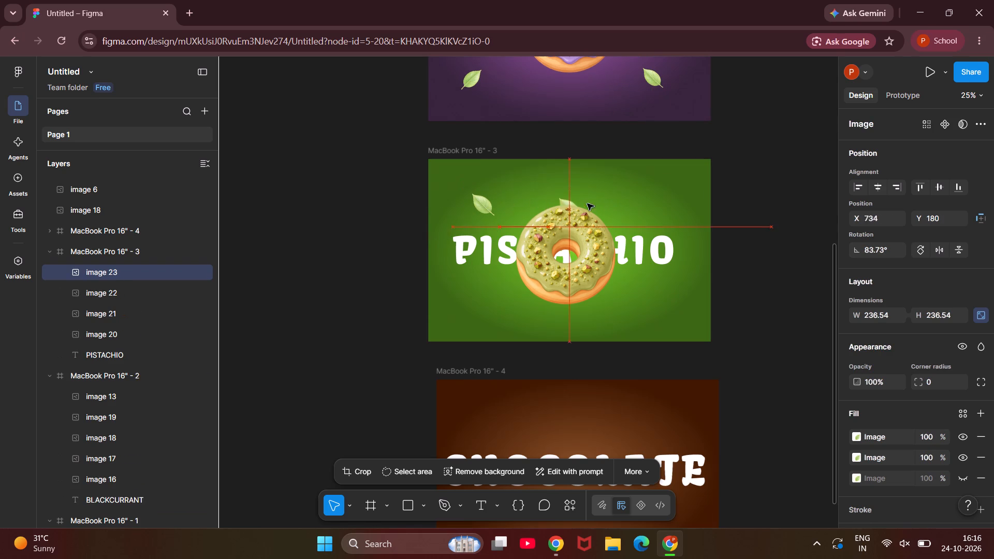
{"action": "left_click_drag", "start_coordinate": [587, 203], "coordinate": [653, 301]}
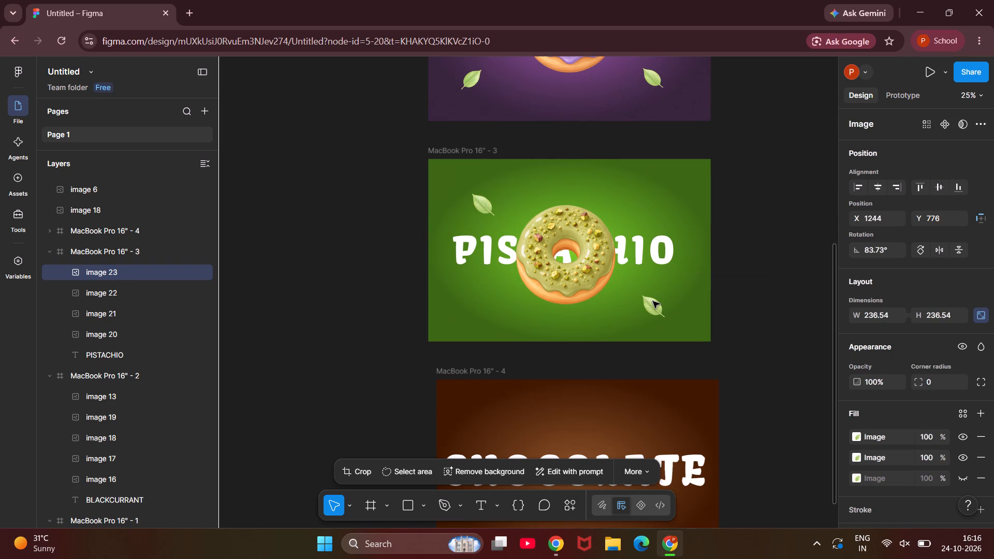
{"action": "left_click_drag", "start_coordinate": [653, 301], "coordinate": [657, 300]}
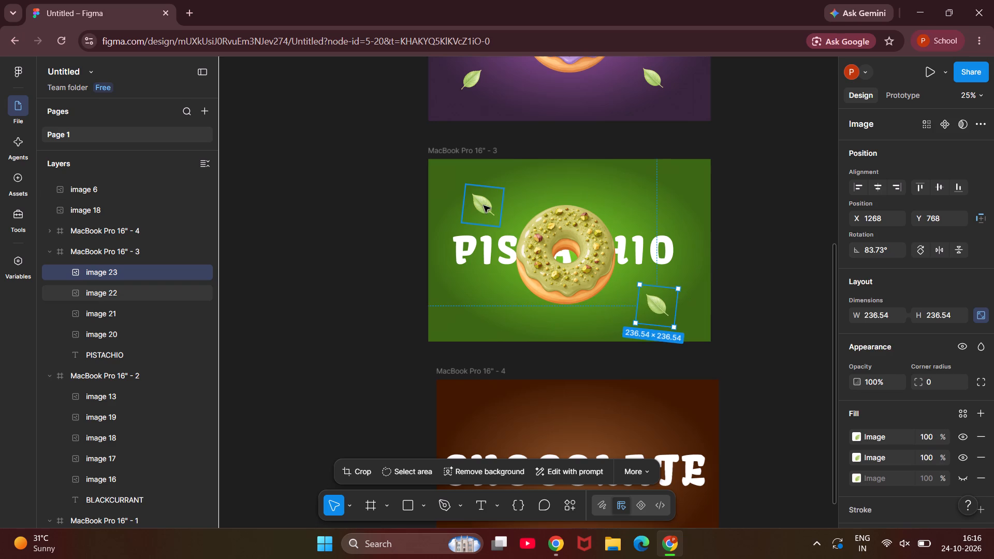
Move a second leaf copy to the Pistachio frame's lower-left area, just below the title, and rotate it to about 162°.
{"action": "left_click_drag", "start_coordinate": [484, 205], "coordinate": [487, 289]}
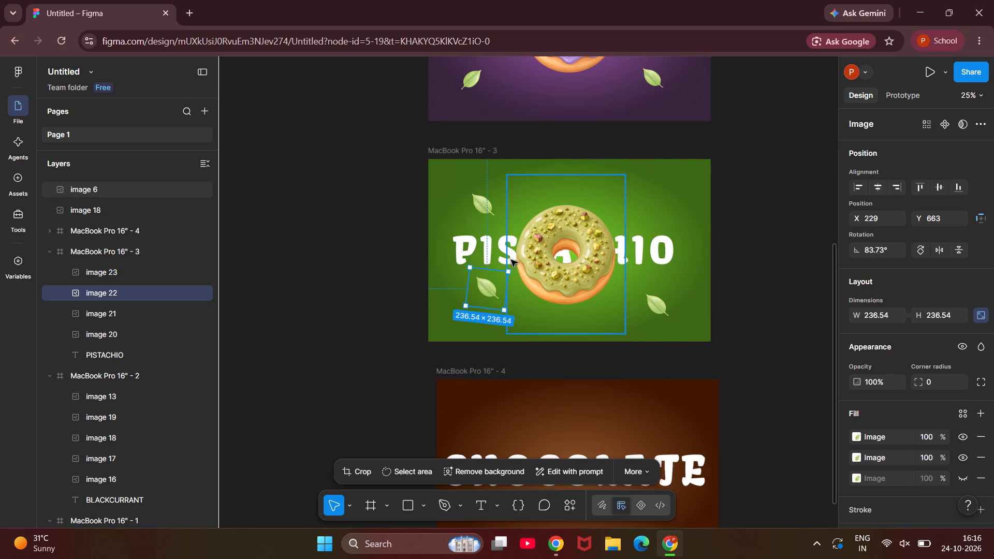
{"action": "left_click_drag", "start_coordinate": [511, 267], "coordinate": [458, 233]}
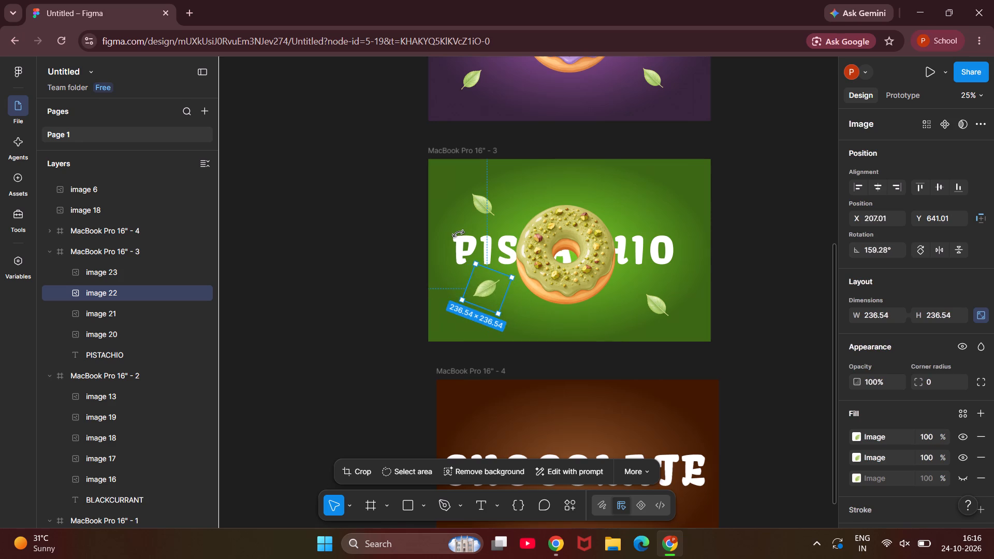
{"action": "left_click_drag", "start_coordinate": [458, 233], "coordinate": [455, 232]}
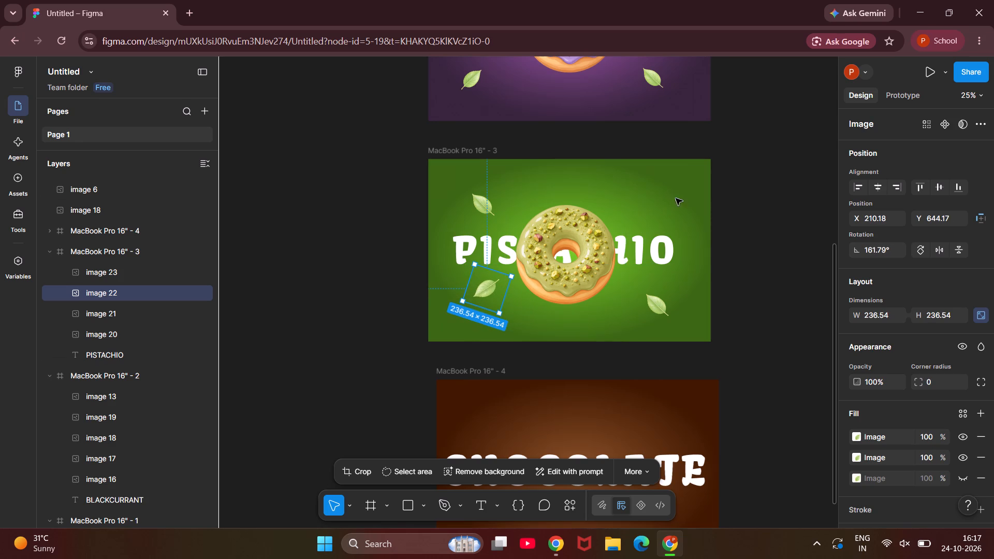
Move the third leaf copy to the Pistachio frame's upper-right area, level with the upper-left leaf, and rotate it to about -14°.
{"action": "left_click", "coordinate": [485, 199]}
{"action": "left_click_drag", "start_coordinate": [485, 199], "coordinate": [538, 200]}
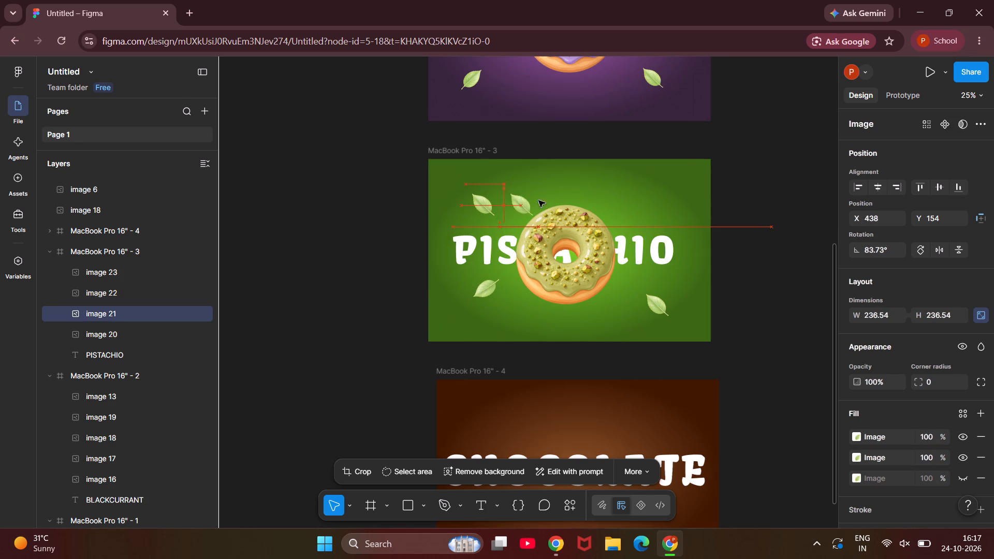
{"action": "left_click_drag", "start_coordinate": [538, 200], "coordinate": [640, 198]}
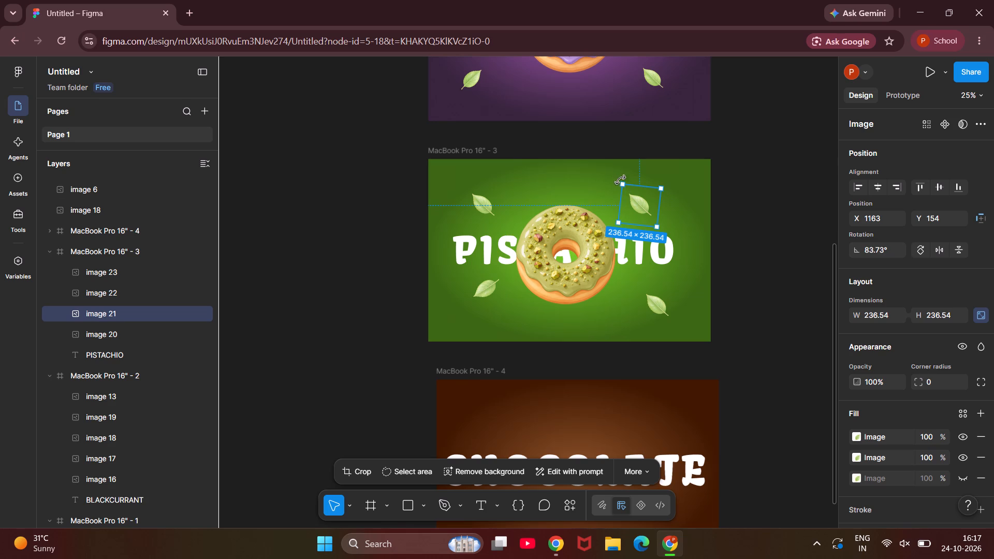
{"action": "left_click_drag", "start_coordinate": [620, 178], "coordinate": [671, 181]}
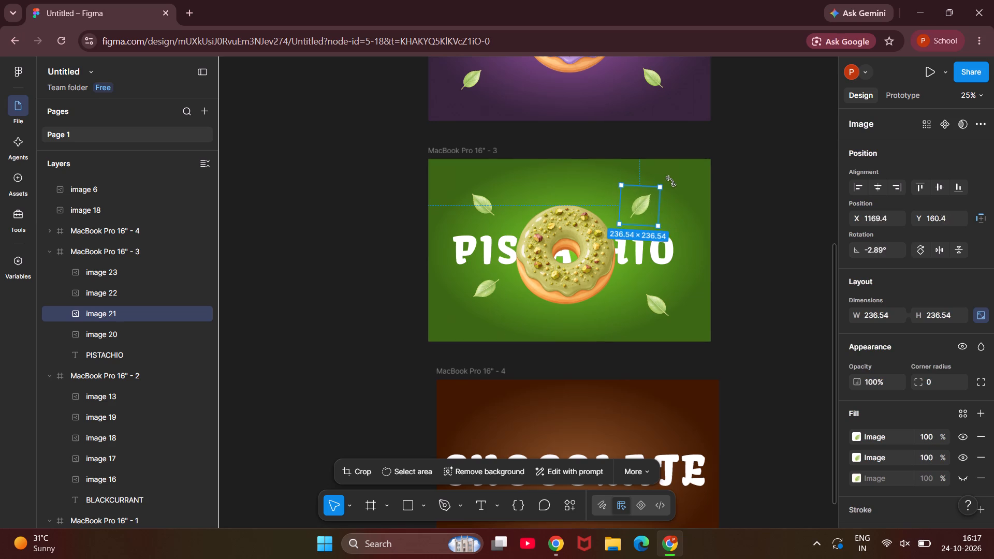
{"action": "left_click_drag", "start_coordinate": [671, 181], "coordinate": [679, 185]}
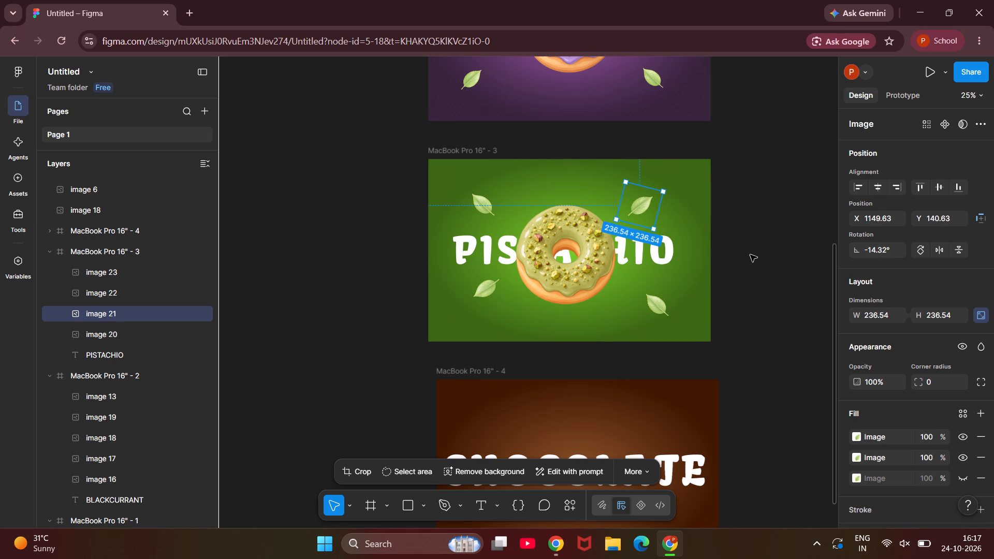
{"action": "left_click", "coordinate": [750, 255]}
Shift the Pistachio frame's lower-right leaf closer to the donut, to about X 1202, Y 708.
{"action": "left_click_drag", "start_coordinate": [662, 301], "coordinate": [656, 292]}
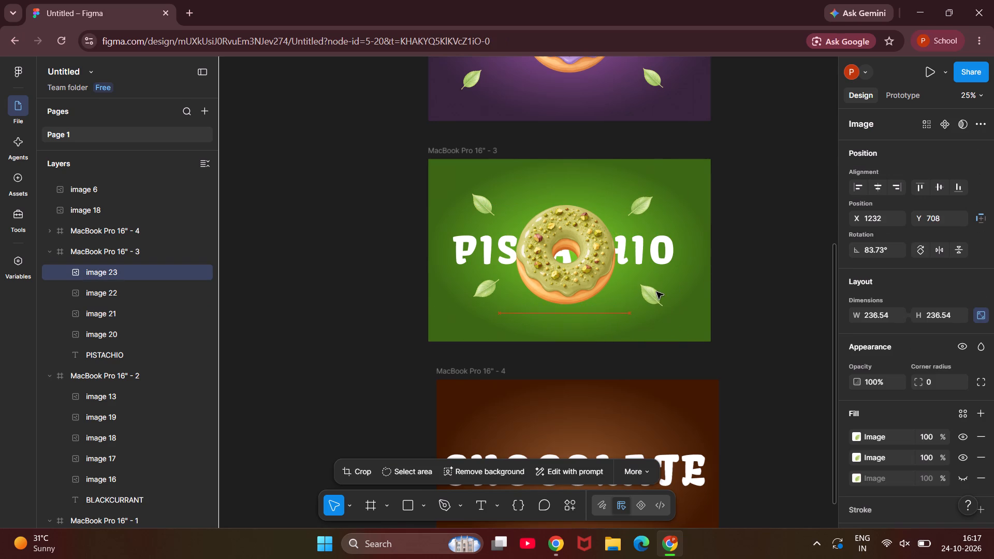
{"action": "left_click_drag", "start_coordinate": [656, 292], "coordinate": [654, 295]}
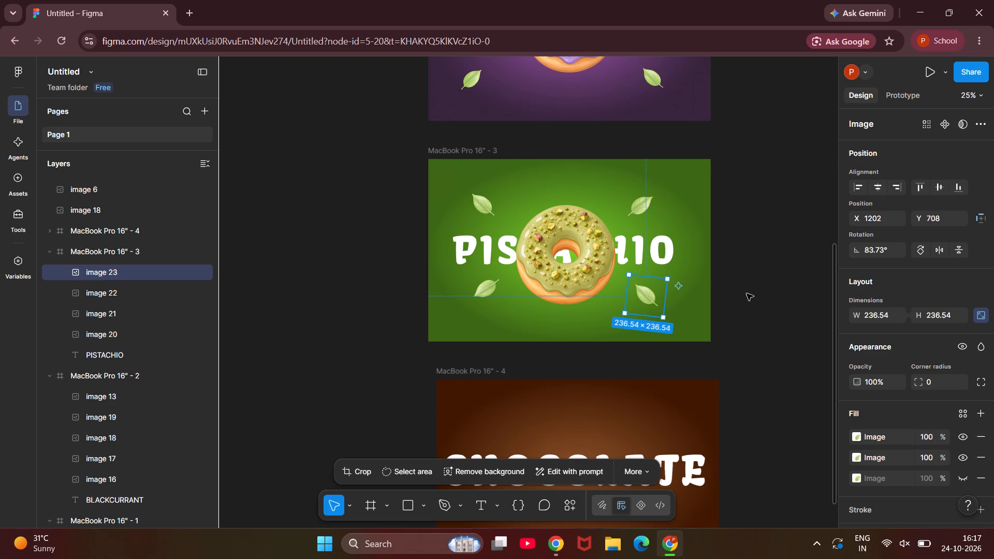
{"action": "left_click", "coordinate": [747, 293]}
Look over the flavour frames to compare the decorated Blackcurrant and Pistachio designs with the undecorated Chocolate frame.
{"action": "scroll", "coordinate": [747, 293], "scroll_direction": "down", "scroll_amount": 3}
{"action": "scroll", "coordinate": [747, 293], "scroll_direction": "up", "scroll_amount": 2}
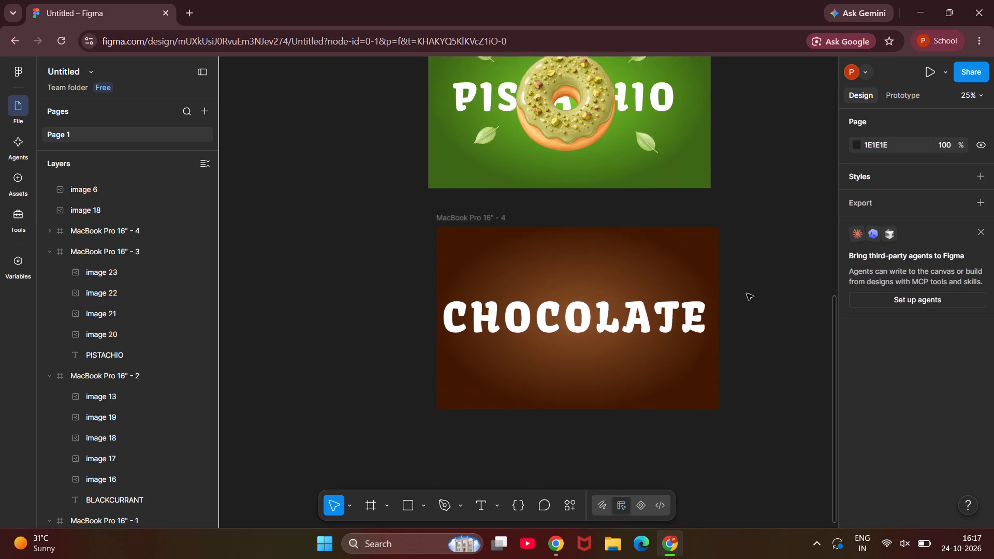
{"action": "scroll", "coordinate": [747, 293], "scroll_direction": "up", "scroll_amount": 1}
{"action": "scroll", "coordinate": [747, 293], "scroll_direction": "down", "scroll_amount": 1}
{"action": "scroll", "coordinate": [747, 295], "scroll_direction": "up", "scroll_amount": 1}
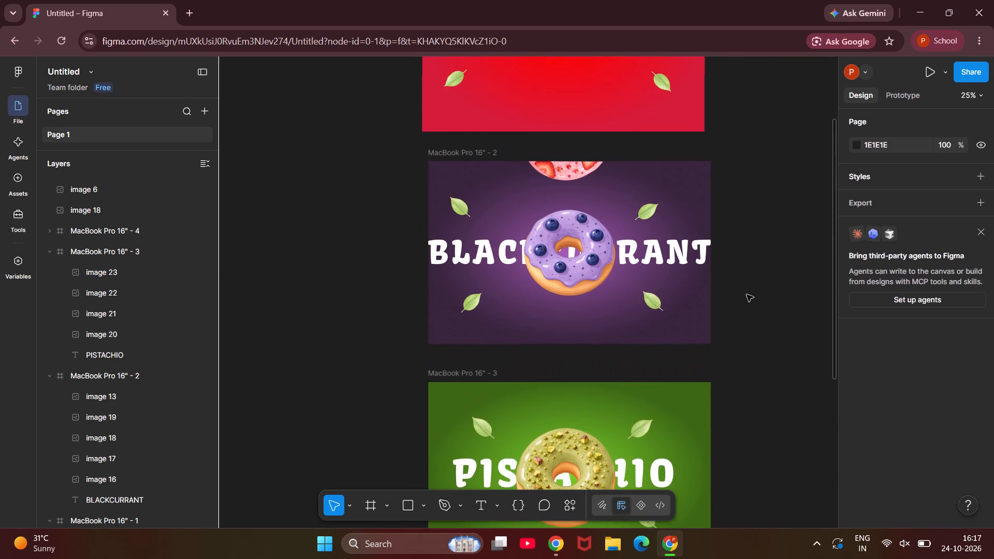
{"action": "scroll", "coordinate": [747, 295], "scroll_direction": "up", "scroll_amount": 1}
{"action": "scroll", "coordinate": [747, 295], "scroll_direction": "down", "scroll_amount": 1}
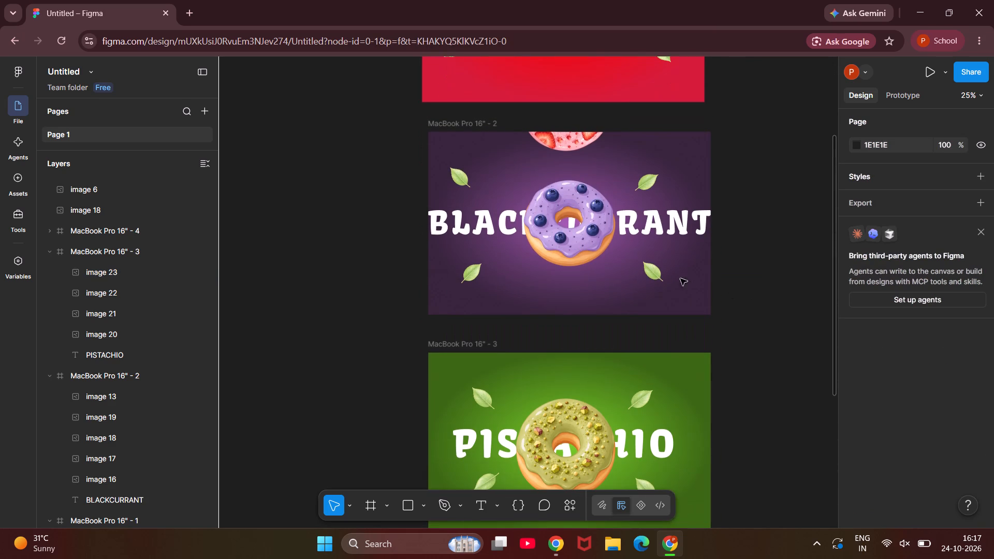
{"action": "scroll", "coordinate": [662, 276], "scroll_direction": "down", "scroll_amount": 1}
{"action": "scroll", "coordinate": [536, 291], "scroll_direction": "down", "scroll_amount": 1}
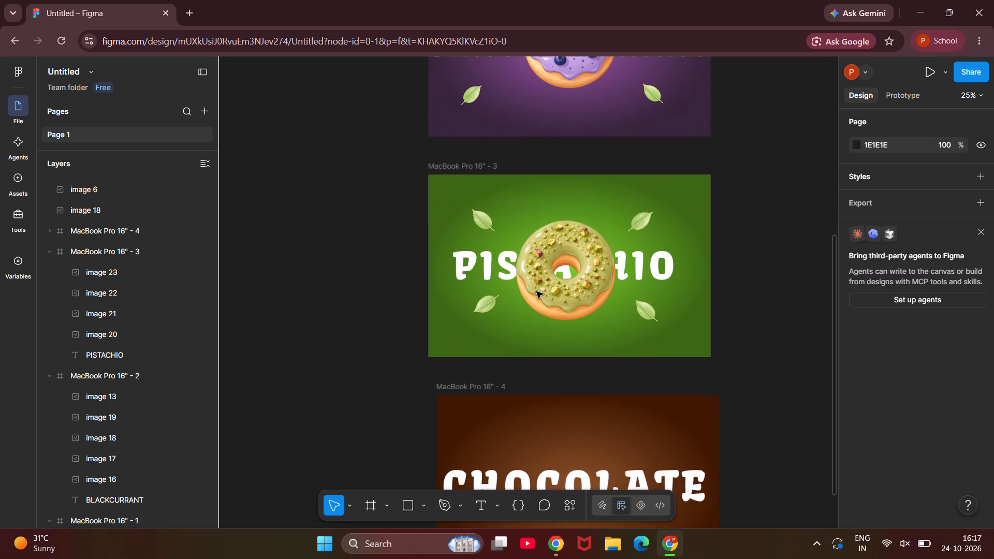
Make three copies of the Pistachio frame's upper-left leaf and move them into the Chocolate frame, in a row above the title.
{"action": "left_click", "coordinate": [486, 226]}
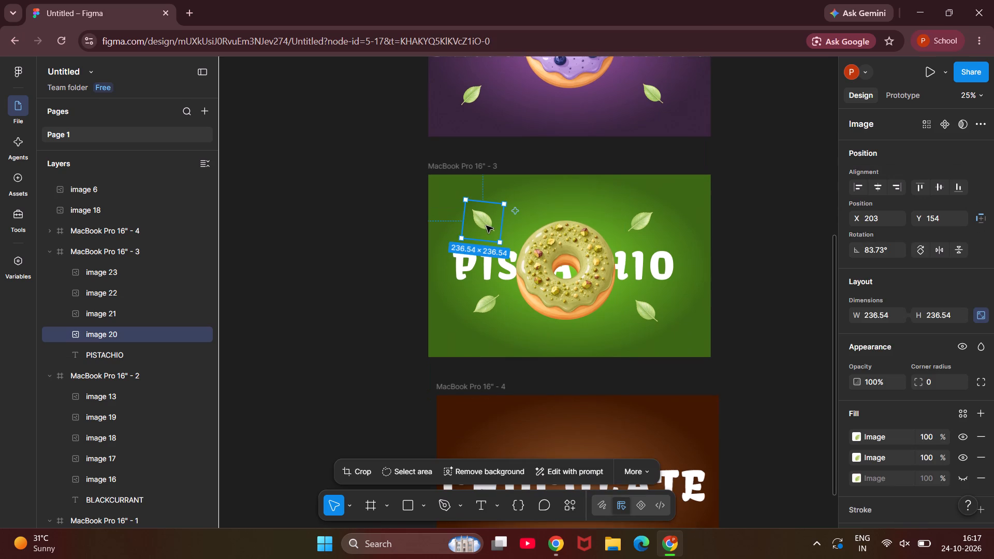
{"action": "key", "text": "ctrl+d"}
{"action": "key", "text": "ctrl+d"}
{"action": "key", "text": "ctrl+d"}
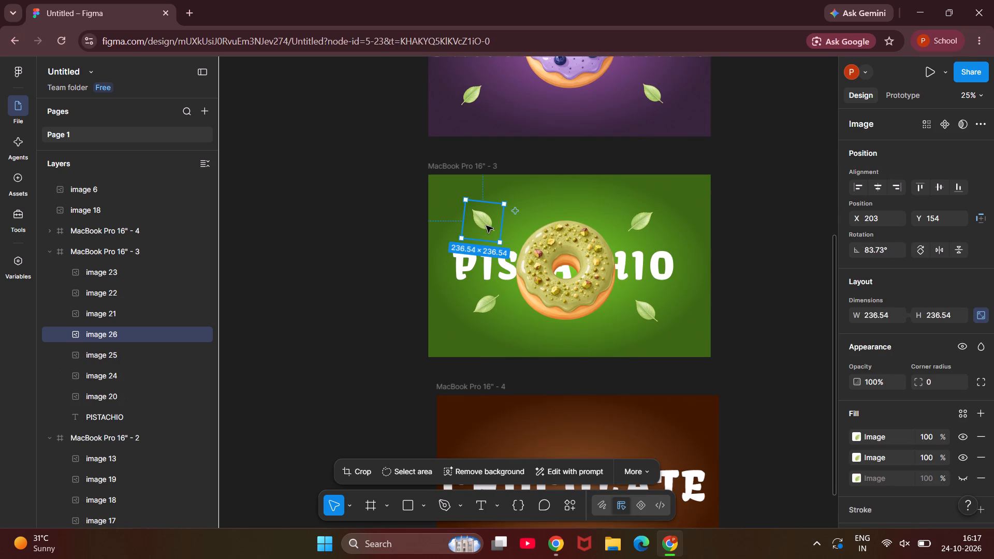
{"action": "left_click_drag", "start_coordinate": [486, 226], "coordinate": [482, 428]}
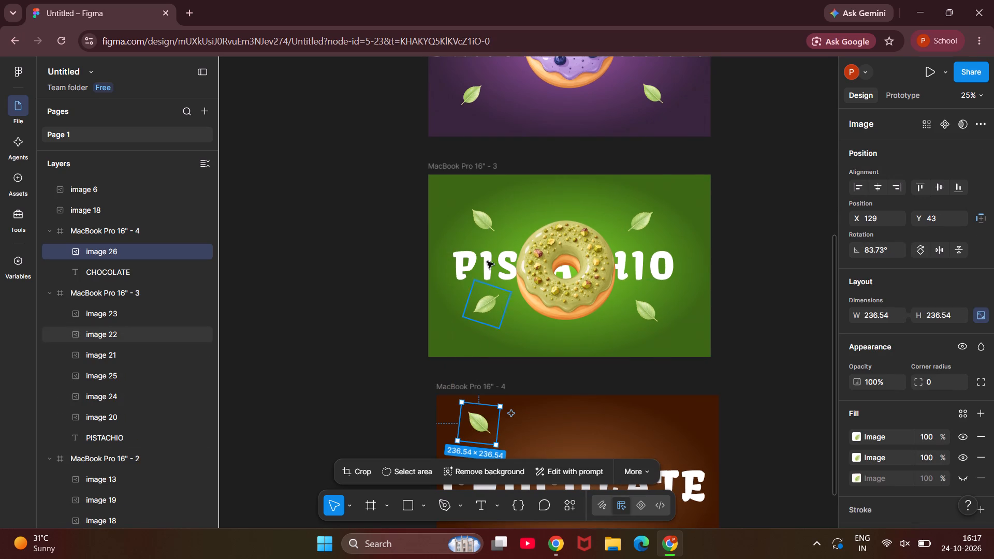
{"action": "left_click_drag", "start_coordinate": [488, 223], "coordinate": [541, 433]}
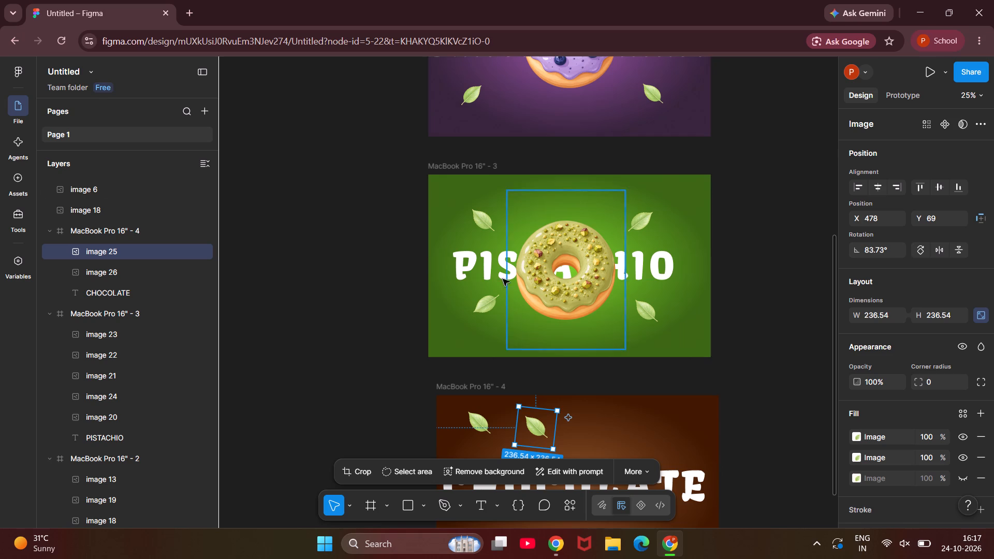
{"action": "left_click_drag", "start_coordinate": [481, 223], "coordinate": [586, 431]}
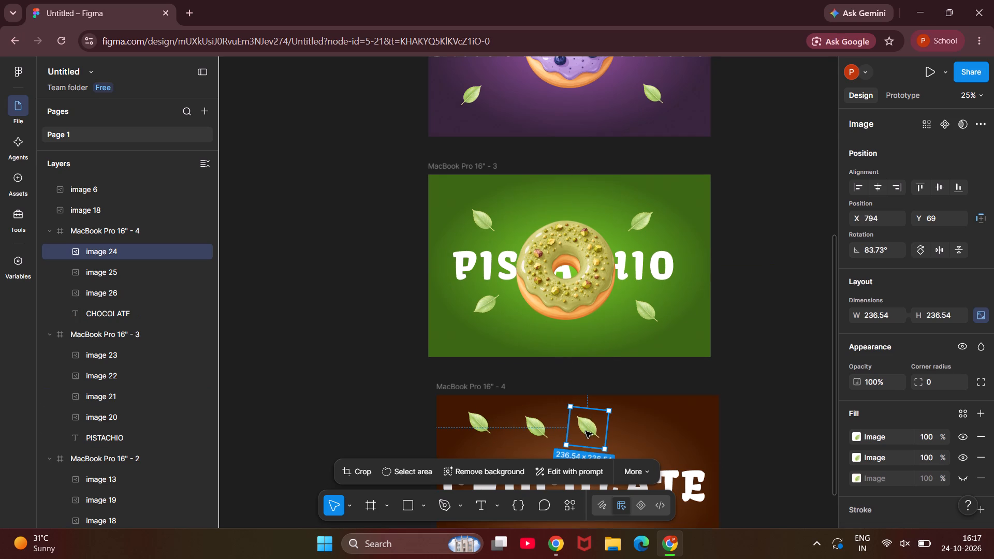
Position the first leaf at the Chocolate frame's upper left, at about X 81, Y 141.
{"action": "scroll", "coordinate": [586, 431], "scroll_direction": "down", "scroll_amount": 1}
{"action": "left_click_drag", "start_coordinate": [481, 313], "coordinate": [474, 327]}
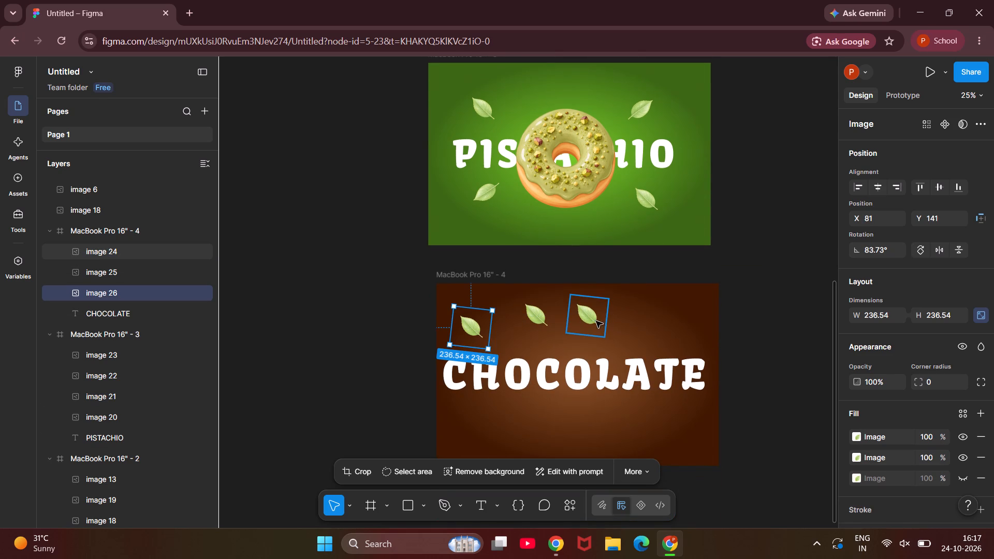
Move the third leaf to the Chocolate frame's upper right, at about X 1119, Y 167, and rotate it to about -8°.
{"action": "left_click_drag", "start_coordinate": [587, 318], "coordinate": [640, 333]}
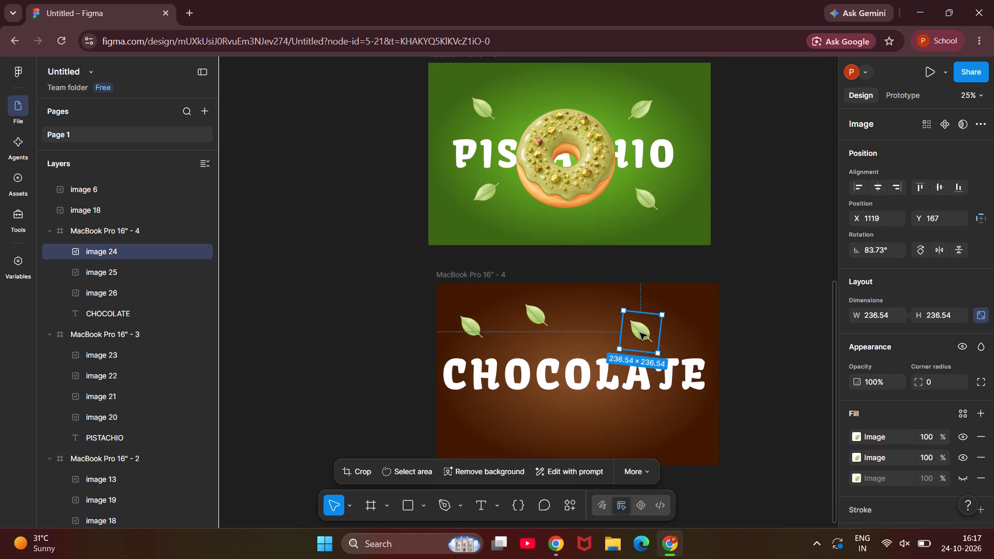
{"action": "left_click_drag", "start_coordinate": [618, 308], "coordinate": [670, 305]}
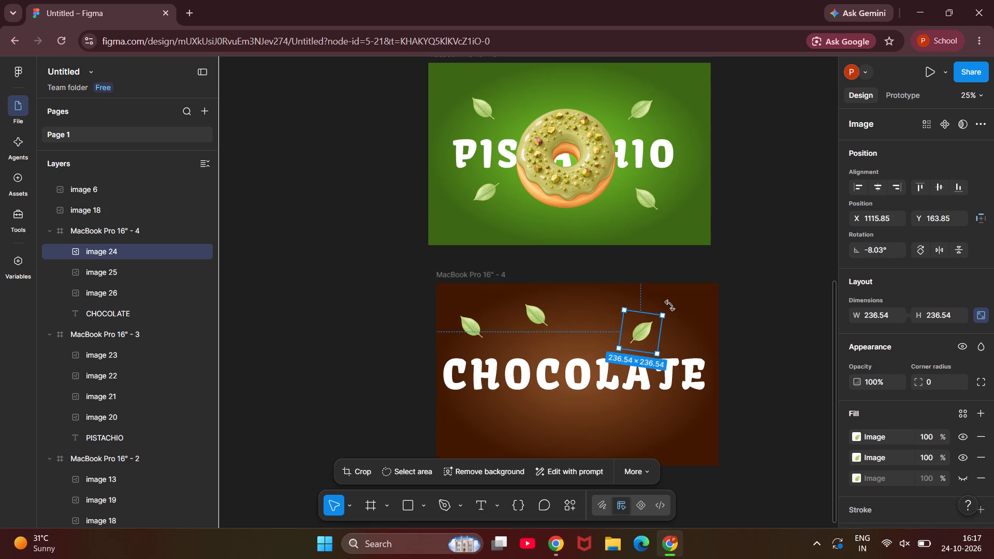
Rotate the Chocolate frame's upper-right leaf to about -11°.
{"action": "left_click_drag", "start_coordinate": [670, 305], "coordinate": [670, 306]}
Move the Chocolate frame's middle leaf to the lower left, directly below the first leaf, and rotate it to about 166°.
{"action": "left_click_drag", "start_coordinate": [540, 304], "coordinate": [478, 423]}
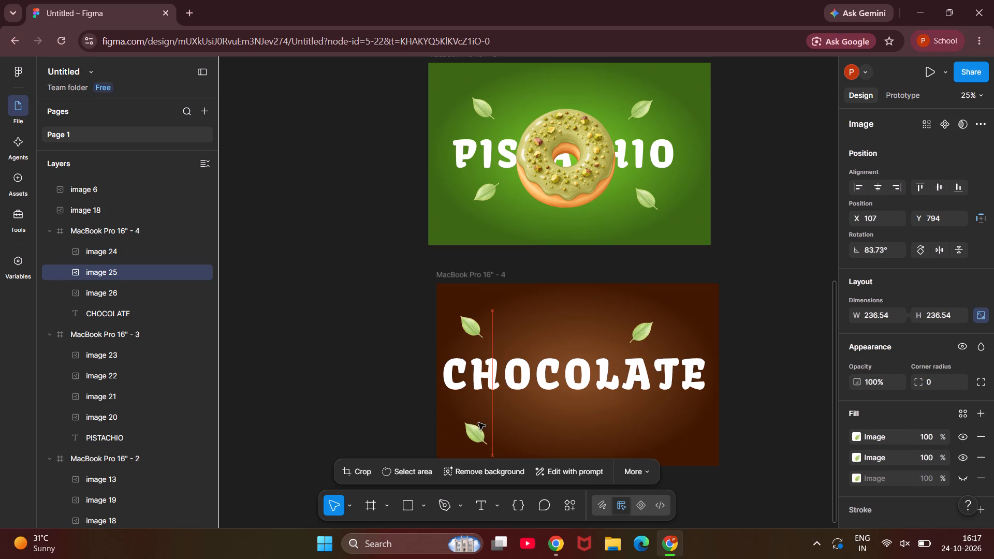
{"action": "left_click_drag", "start_coordinate": [478, 423], "coordinate": [477, 414]}
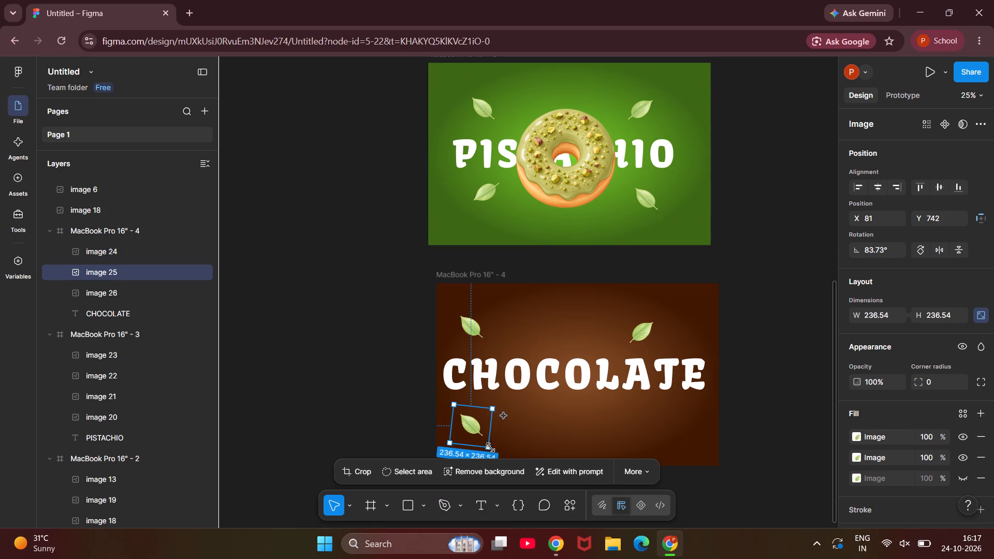
{"action": "left_click_drag", "start_coordinate": [495, 450], "coordinate": [521, 420]}
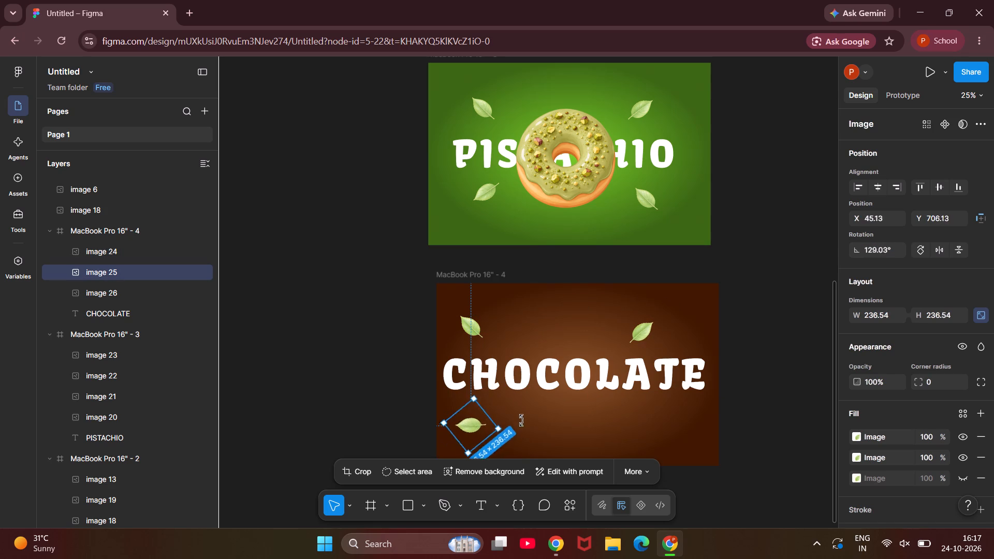
{"action": "left_click_drag", "start_coordinate": [521, 420], "coordinate": [516, 391]}
{"action": "left_click", "coordinate": [344, 352]}
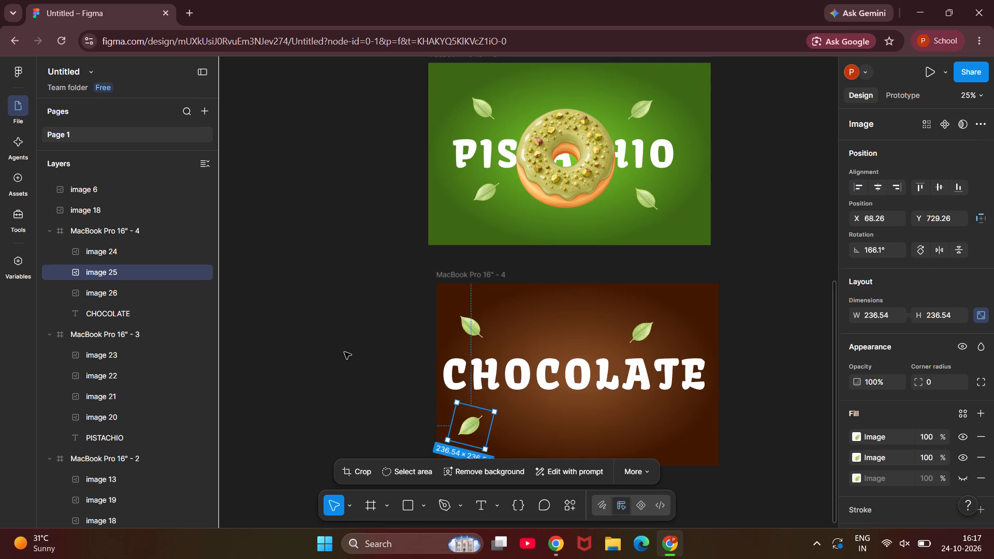
Duplicate the Chocolate frame's upper-left leaf and place the copy at the lower right, about X 1204, Y 732, rotated to about -95°.
{"action": "left_click", "coordinate": [468, 323]}
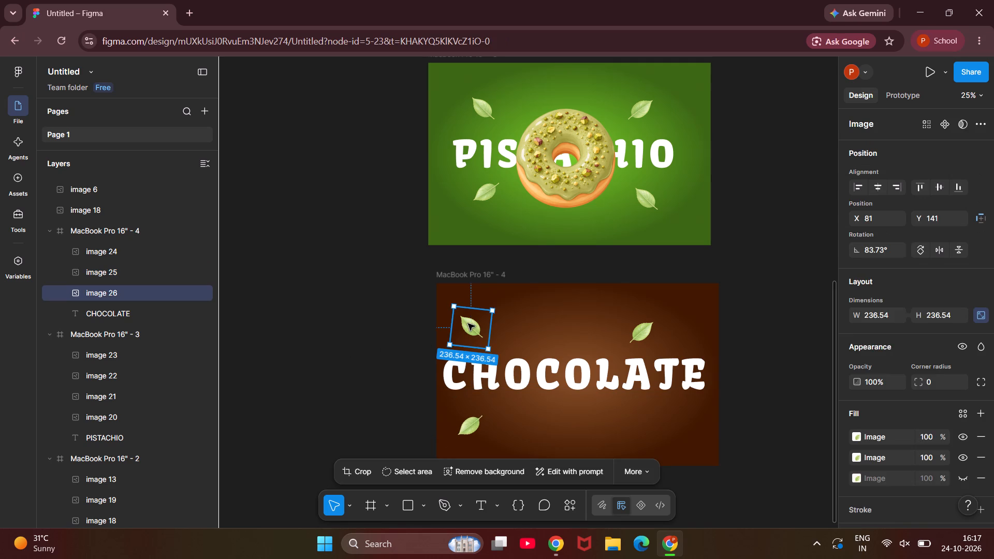
{"action": "key", "text": "ctrl+d"}
{"action": "left_click_drag", "start_coordinate": [468, 323], "coordinate": [649, 423]}
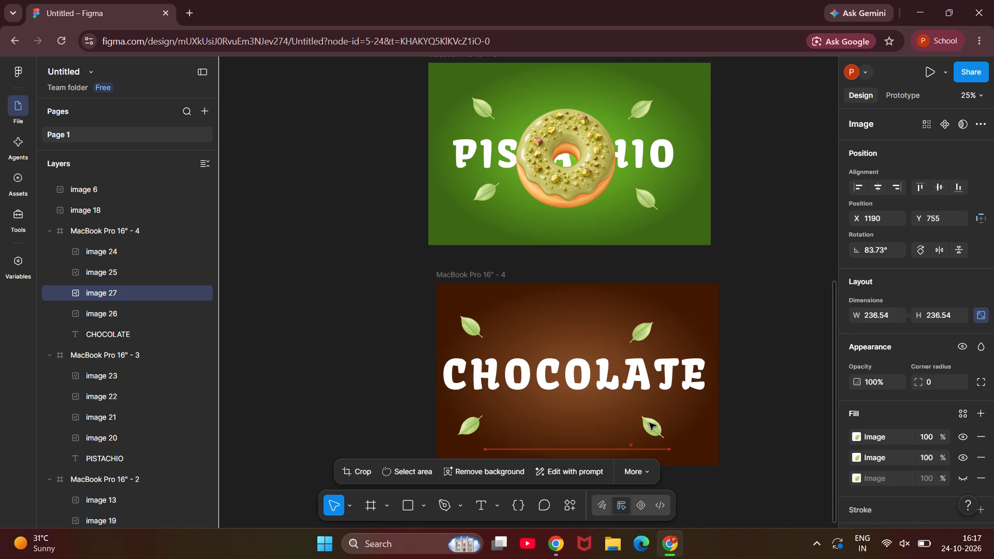
{"action": "left_click_drag", "start_coordinate": [649, 423], "coordinate": [651, 419]}
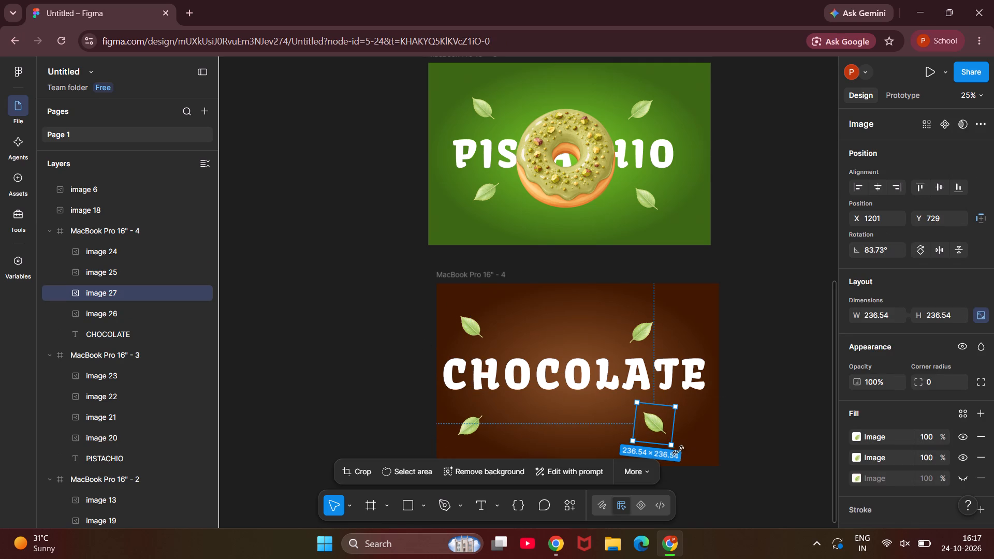
{"action": "left_click_drag", "start_coordinate": [678, 446], "coordinate": [570, 379]}
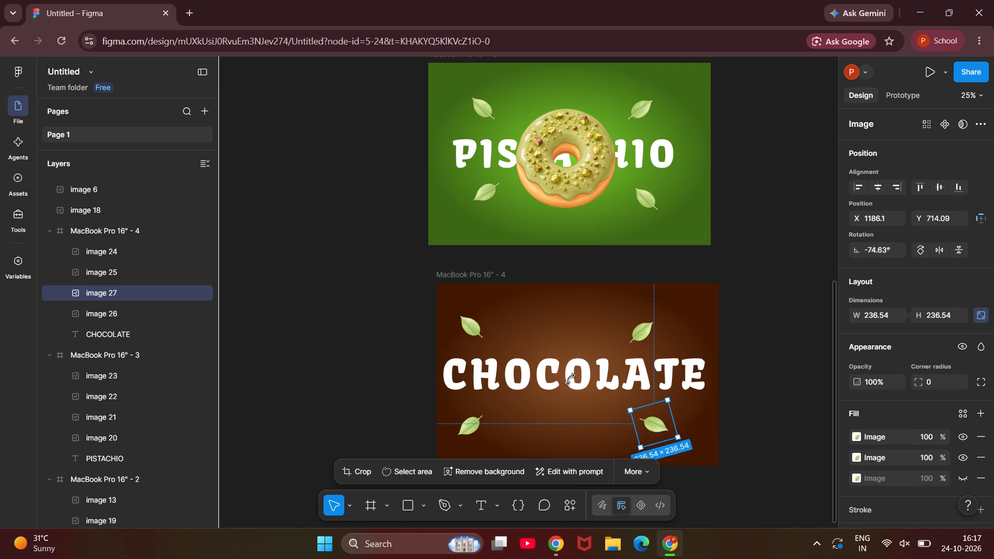
{"action": "left_click_drag", "start_coordinate": [570, 379], "coordinate": [580, 357]}
{"action": "left_click", "coordinate": [779, 350]}
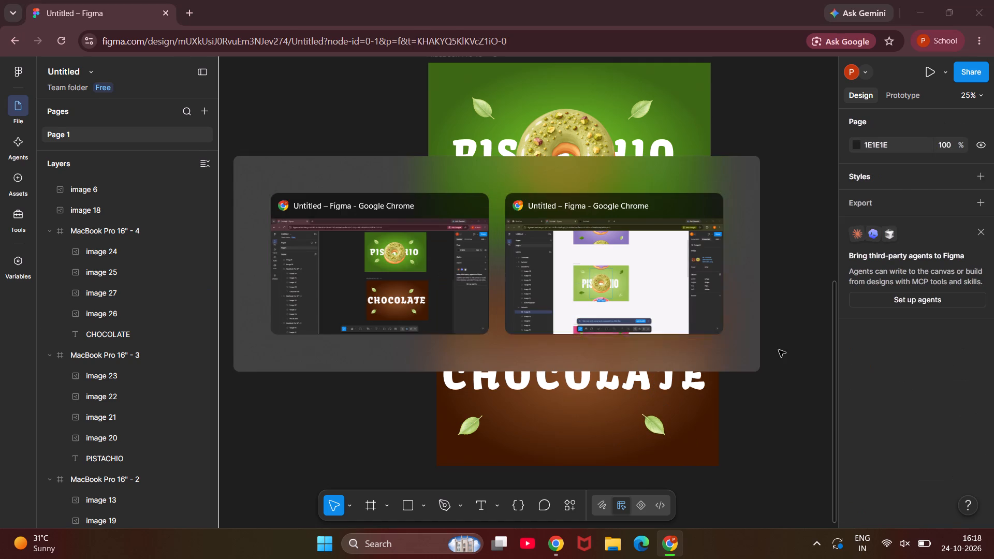
Switch to the reference Figma file and copy the donut image from its Strawberry frame.
{"action": "scroll", "coordinate": [663, 301], "scroll_direction": "up", "scroll_amount": 1}
{"action": "scroll", "coordinate": [663, 301], "scroll_direction": "down", "scroll_amount": 1}
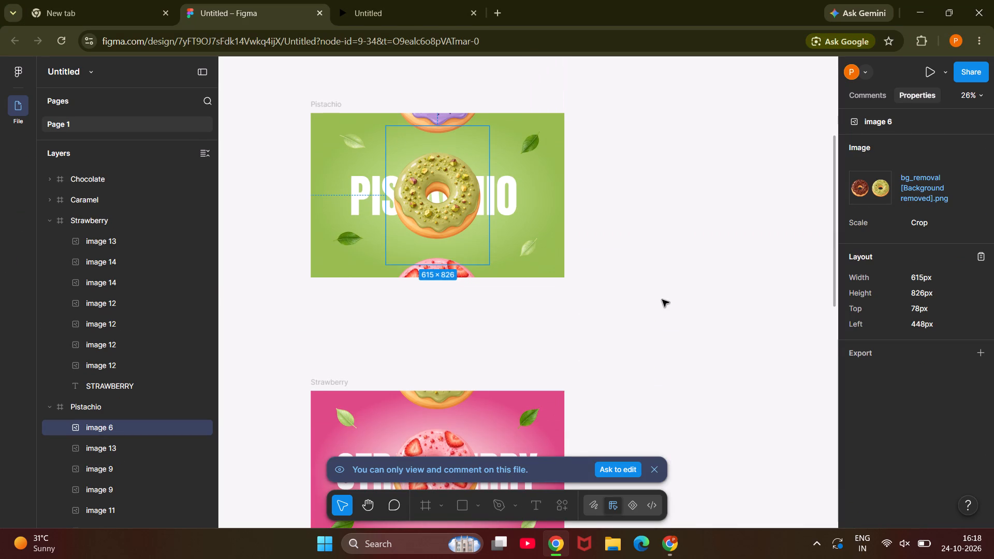
{"action": "left_click", "coordinate": [655, 283]}
{"action": "scroll", "coordinate": [628, 260], "scroll_direction": "down", "scroll_amount": 2}
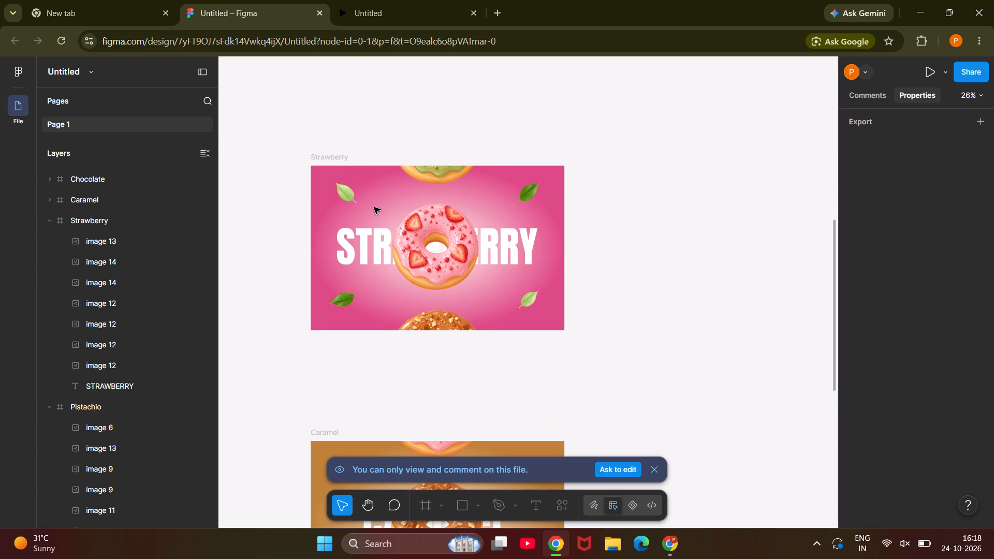
{"action": "left_click", "coordinate": [433, 235]}
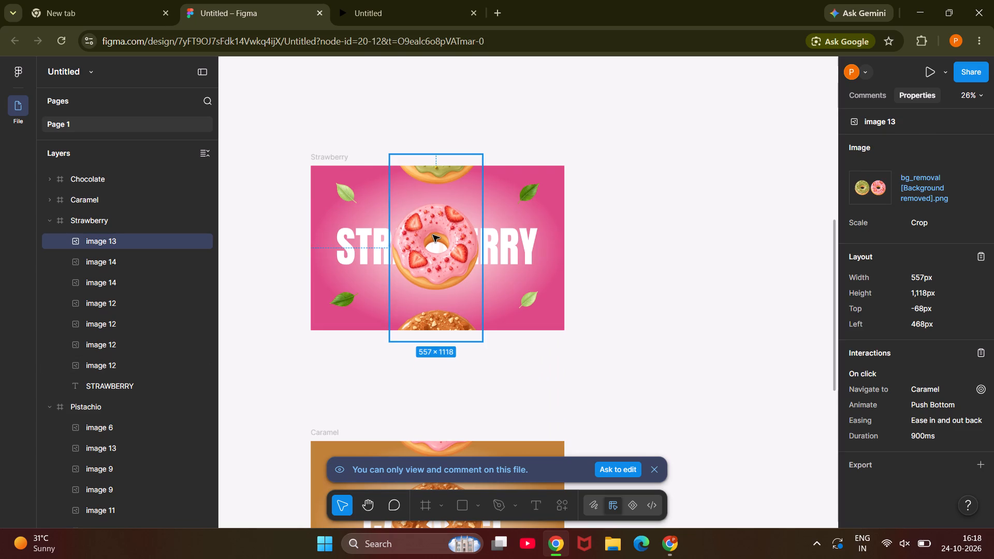
{"action": "left_click", "coordinate": [410, 219]}
{"action": "key", "text": "ctrl+c"}
Paste the strawberry donut into the own file, centre it over the STRAWBERRY title and enlarge it to about 620 × 1244.
{"action": "scroll", "coordinate": [511, 320], "scroll_direction": "up", "scroll_amount": 1}
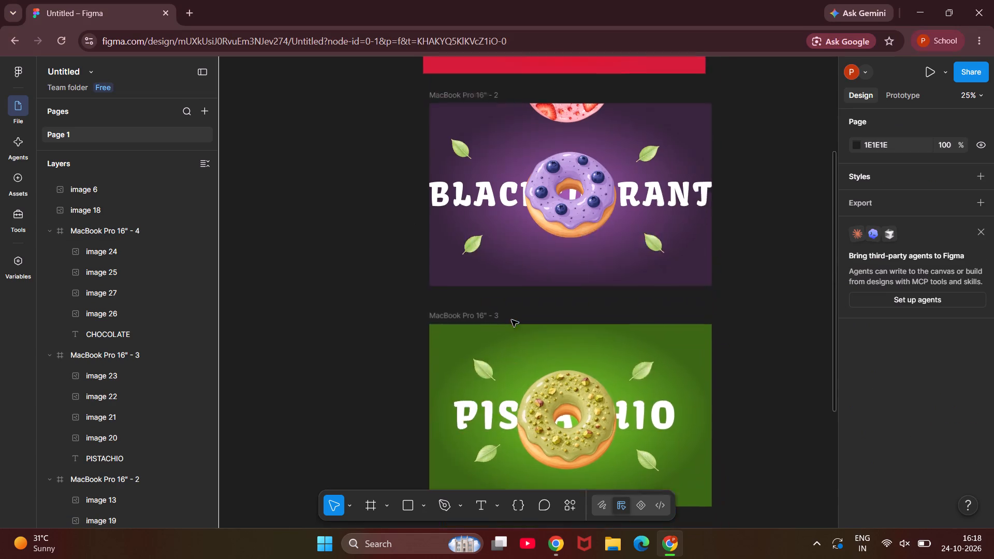
{"action": "scroll", "coordinate": [511, 320], "scroll_direction": "up", "scroll_amount": 2}
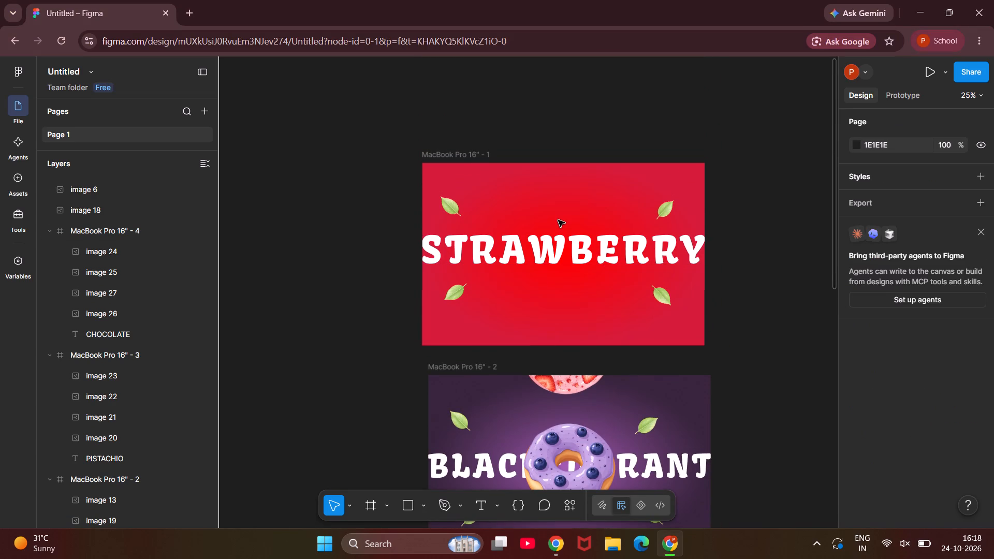
{"action": "key", "text": "ctrl+v"}
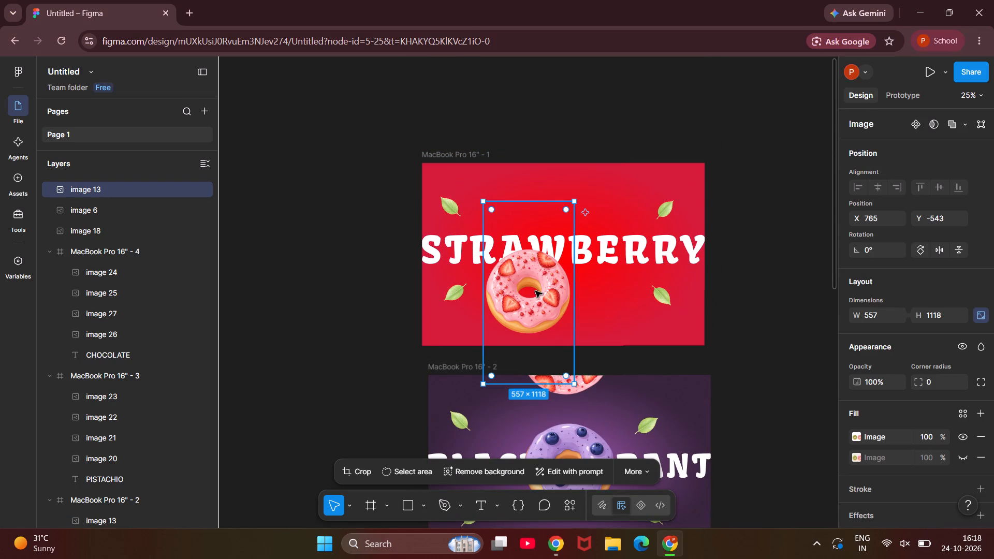
{"action": "left_click_drag", "start_coordinate": [535, 291], "coordinate": [573, 252]}
{"action": "left_click_drag", "start_coordinate": [570, 243], "coordinate": [578, 247]}
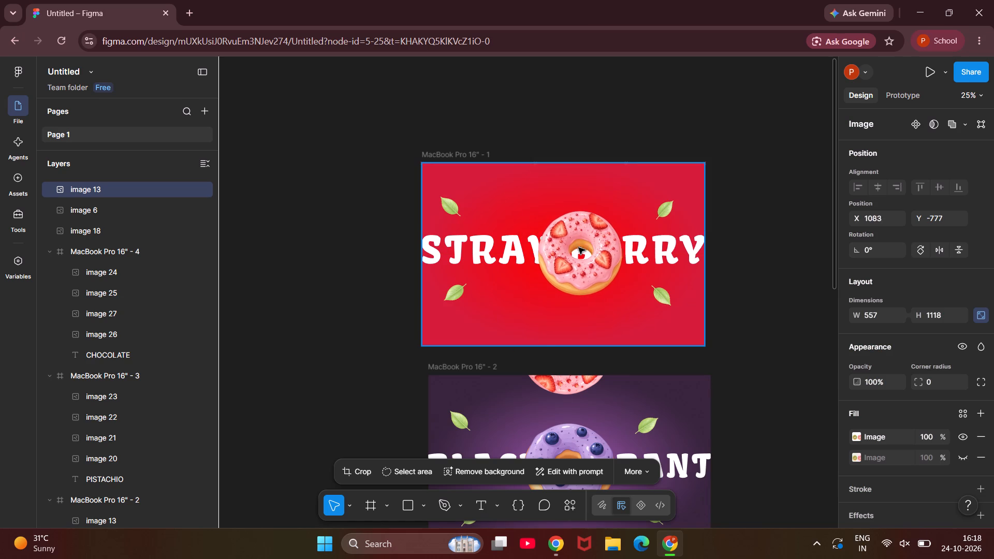
{"action": "left_click_drag", "start_coordinate": [578, 247], "coordinate": [576, 272]}
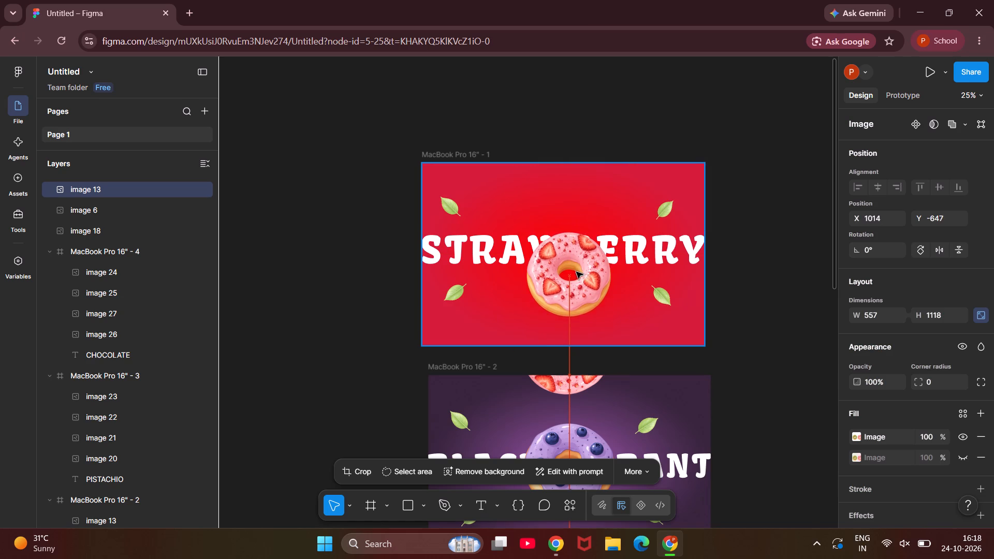
{"action": "left_click_drag", "start_coordinate": [576, 272], "coordinate": [563, 247]}
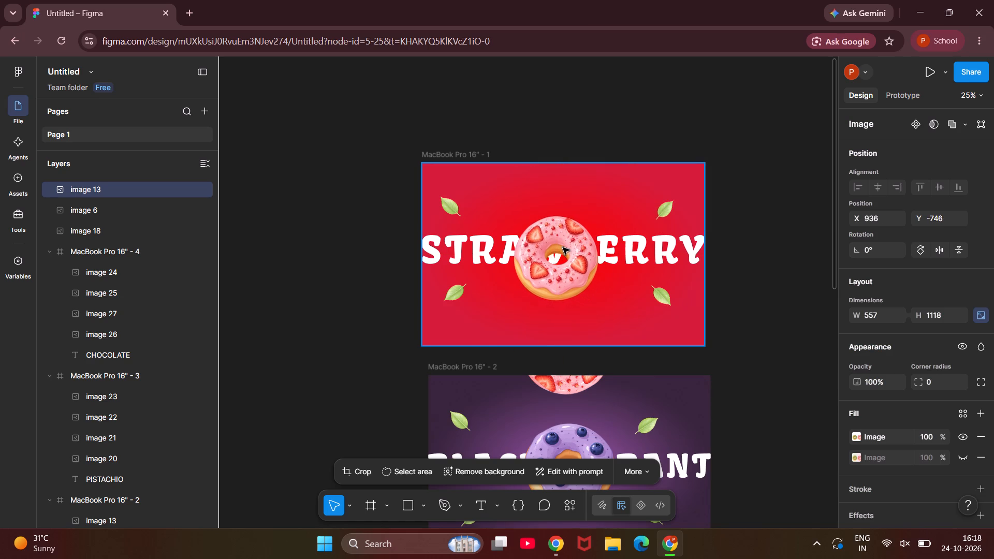
{"action": "left_click_drag", "start_coordinate": [563, 247], "coordinate": [564, 241]}
{"action": "left_click_drag", "start_coordinate": [601, 268], "coordinate": [612, 272]}
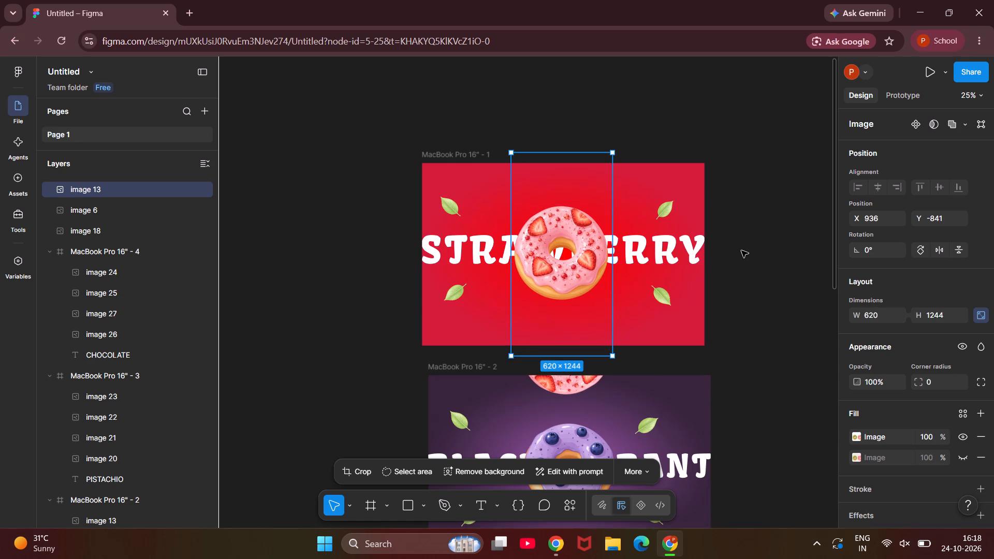
{"action": "left_click", "coordinate": [741, 251]}
Return to the reference file and copy the chocolate donut image from its Chocolate frame.
{"action": "scroll", "coordinate": [626, 253], "scroll_direction": "down", "scroll_amount": 1}
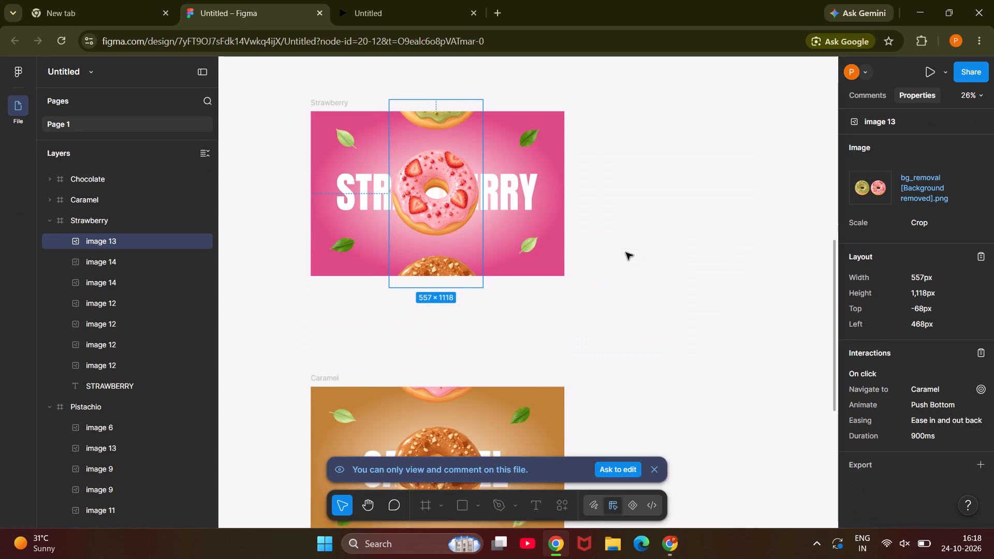
{"action": "scroll", "coordinate": [626, 253], "scroll_direction": "down", "scroll_amount": 1}
{"action": "left_click", "coordinate": [615, 240]}
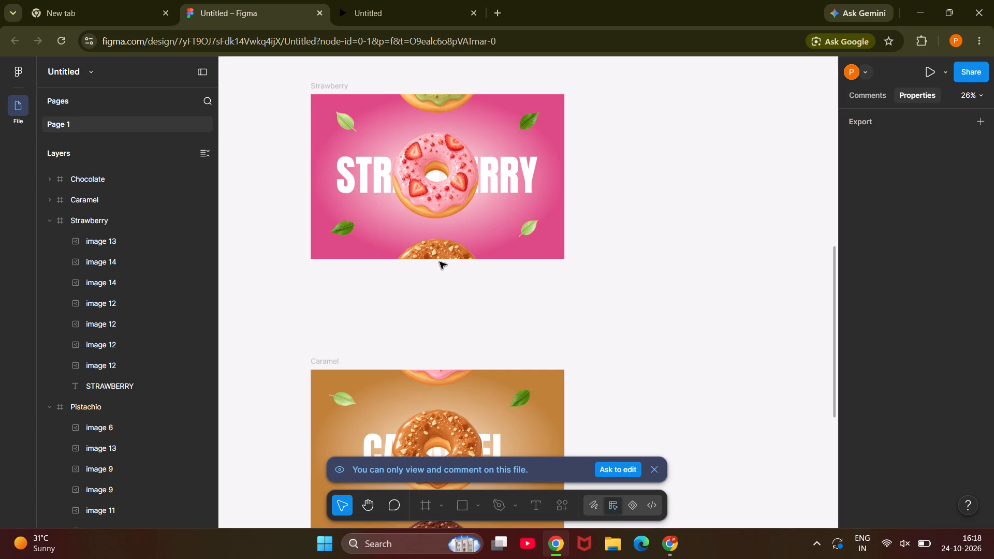
{"action": "scroll", "coordinate": [431, 325], "scroll_direction": "down", "scroll_amount": 3}
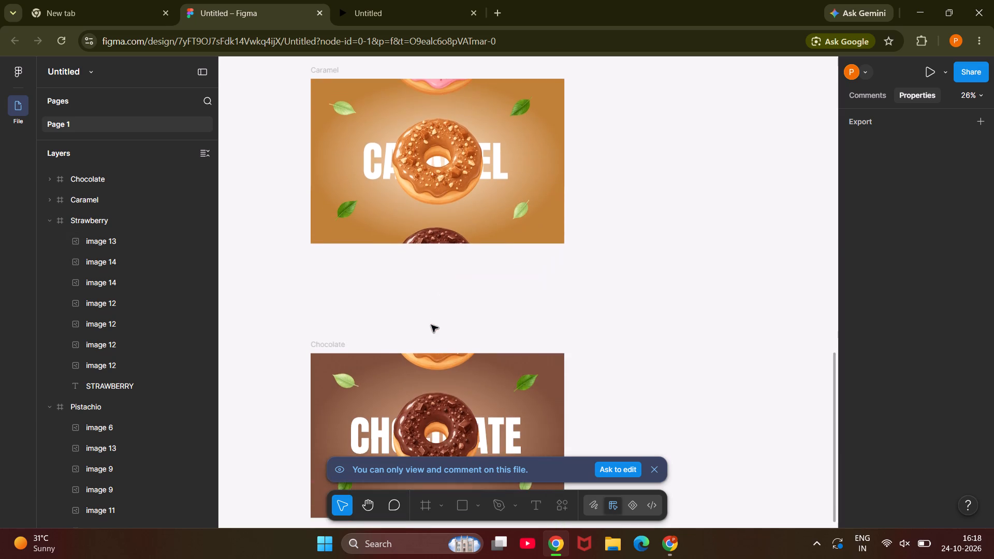
{"action": "scroll", "coordinate": [431, 325], "scroll_direction": "down", "scroll_amount": 1}
{"action": "left_click", "coordinate": [411, 314]}
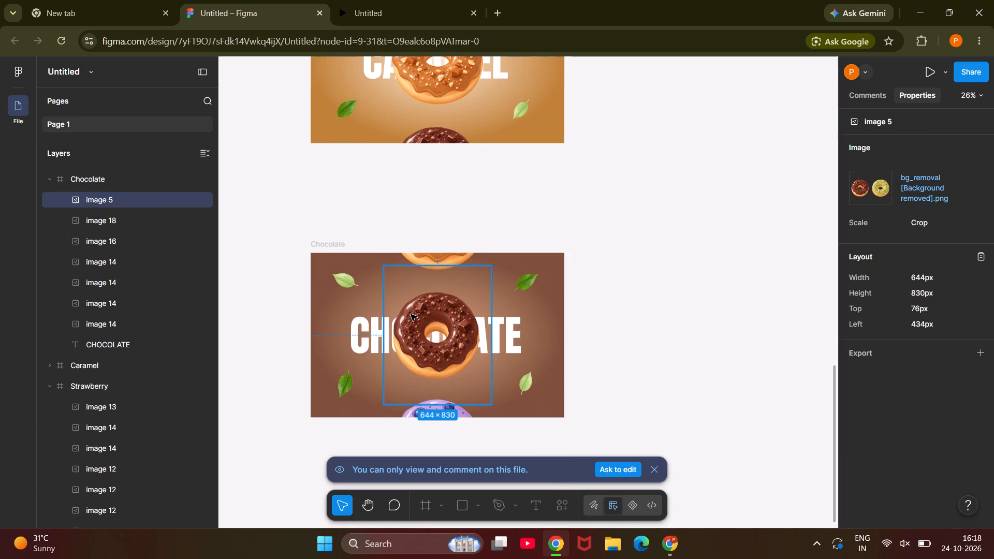
{"action": "key", "text": "ctrl+c"}
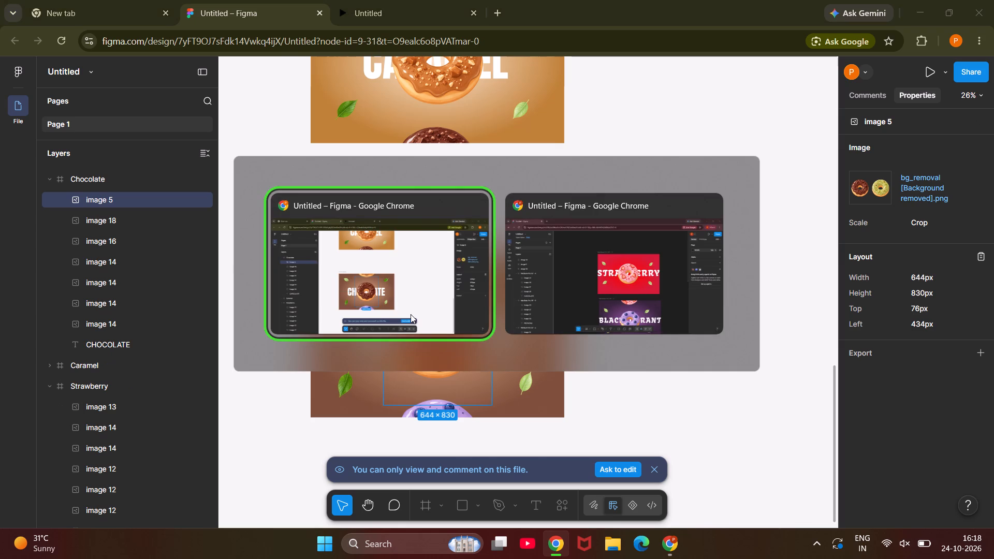
Paste the chocolate donut into the own file's Chocolate frame, over the middle of the title at about X 560, Y 97.
{"action": "scroll", "coordinate": [411, 314], "scroll_direction": "down", "scroll_amount": 6}
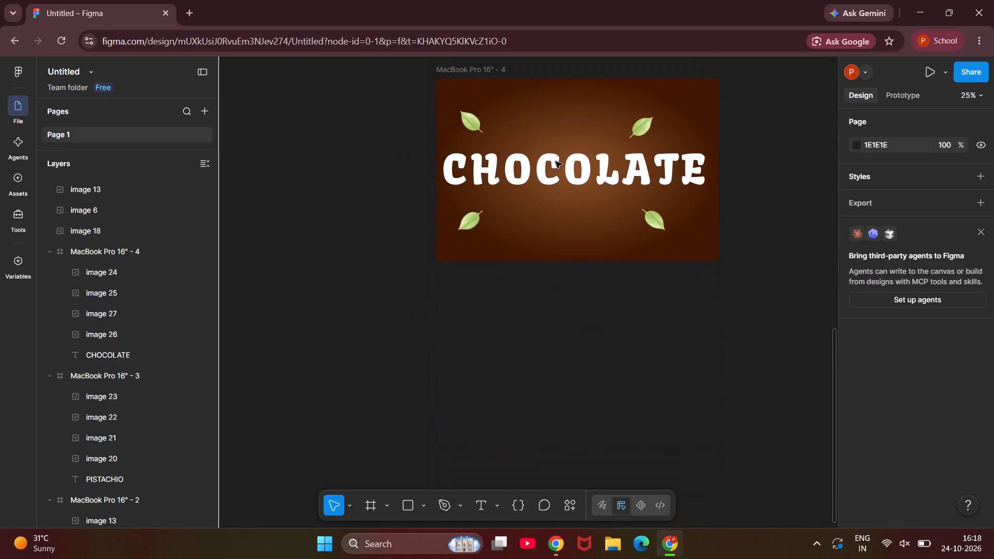
{"action": "key", "text": "ctrl+v"}
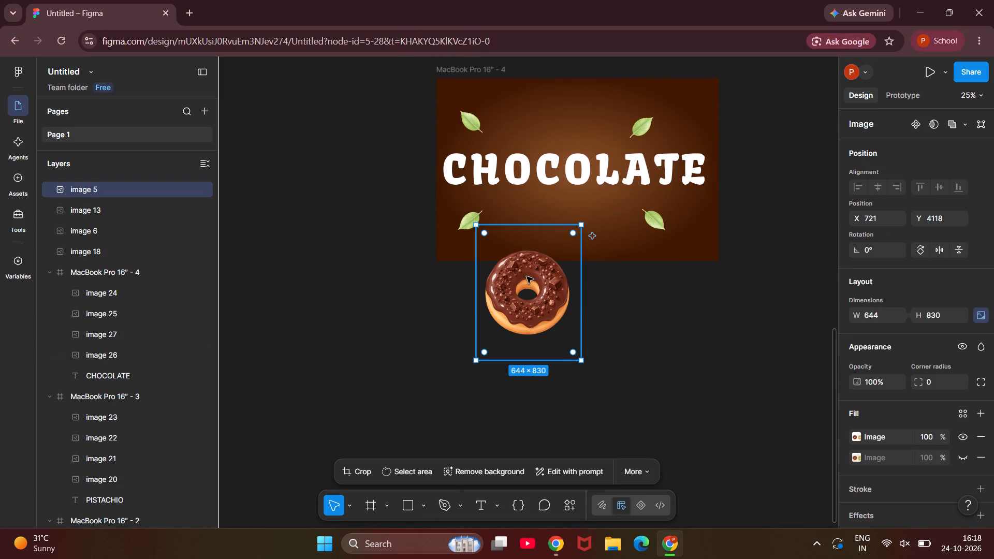
{"action": "left_click_drag", "start_coordinate": [527, 276], "coordinate": [570, 152]}
{"action": "left_click", "coordinate": [570, 152]}
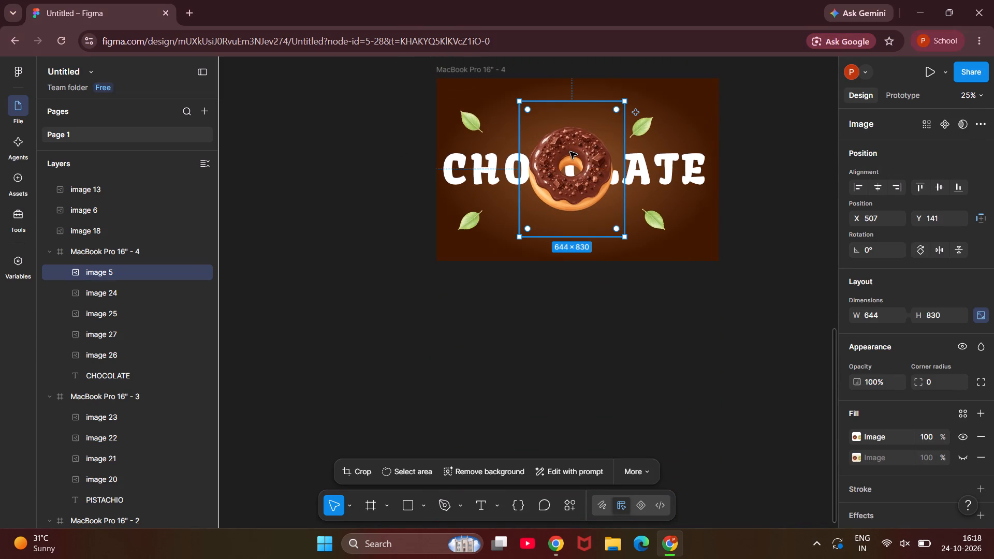
{"action": "scroll", "coordinate": [657, 229], "scroll_direction": "left", "scroll_amount": 1}
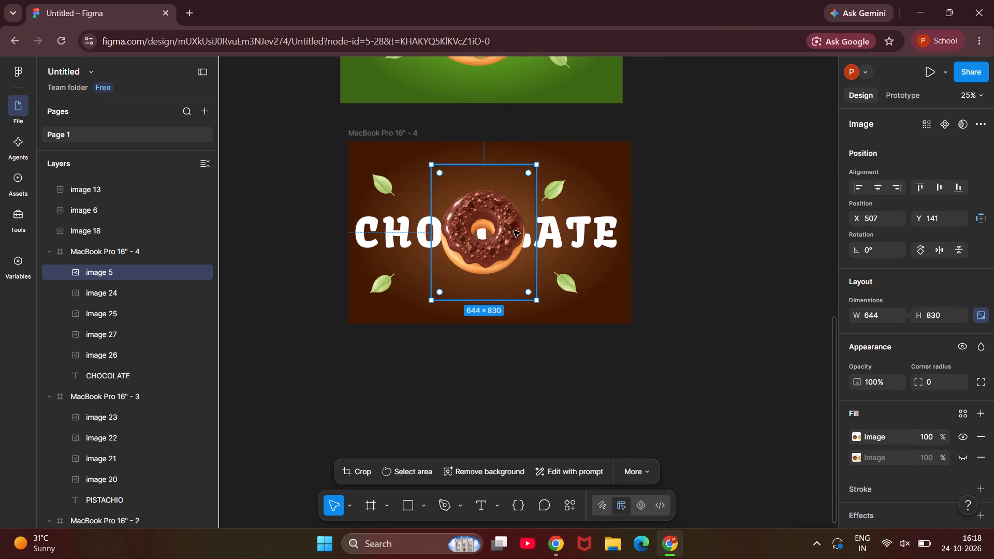
{"action": "left_click_drag", "start_coordinate": [488, 223], "coordinate": [498, 215]}
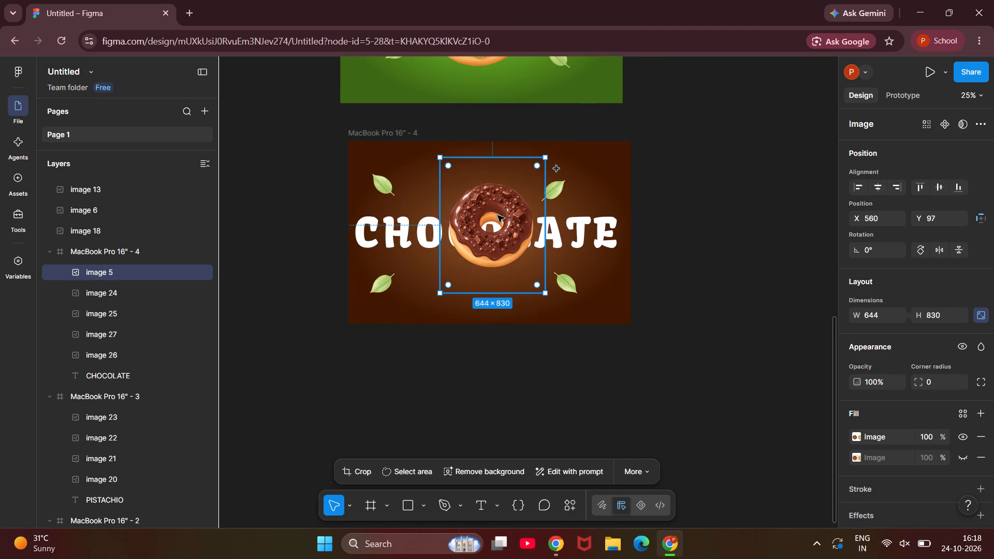
Shift the Chocolate frame's two right-hand leaves outward towards the right edge, the lower one to about X 1299, Y 762.
{"action": "left_click_drag", "start_coordinate": [557, 195], "coordinate": [569, 195]}
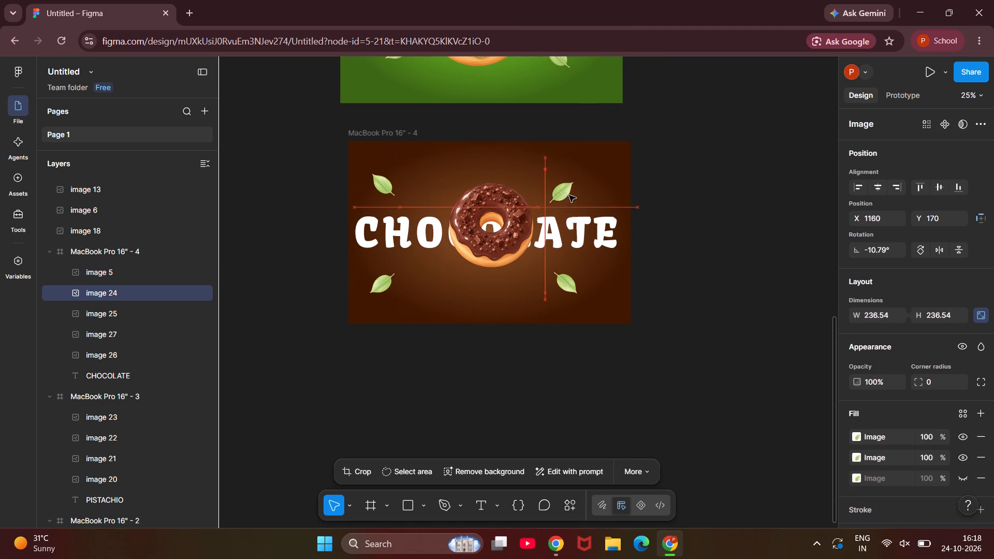
{"action": "left_click_drag", "start_coordinate": [569, 195], "coordinate": [580, 196]}
{"action": "right_click_drag", "start_coordinate": [569, 274], "coordinate": [579, 275]}
{"action": "left_click", "coordinate": [775, 203]}
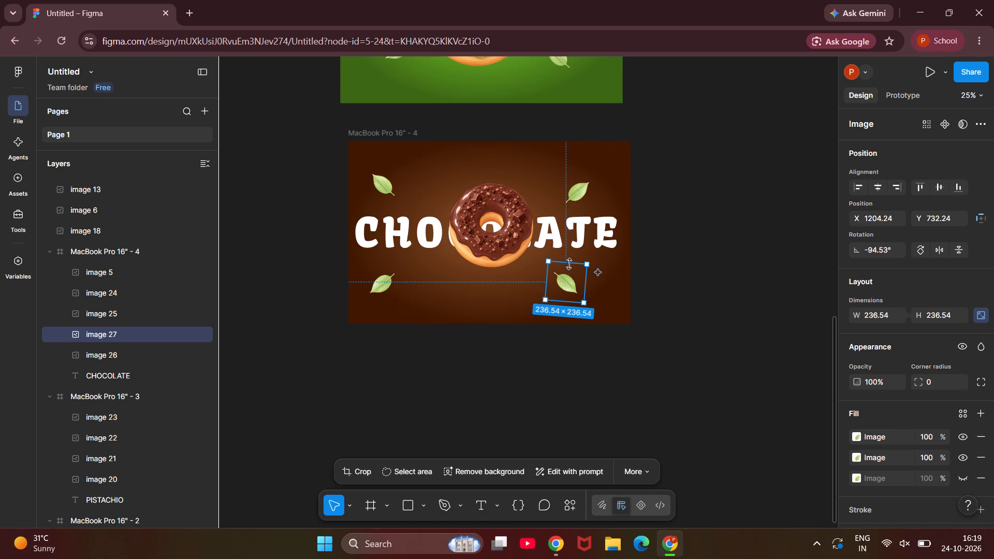
{"action": "left_click_drag", "start_coordinate": [571, 281], "coordinate": [586, 287]}
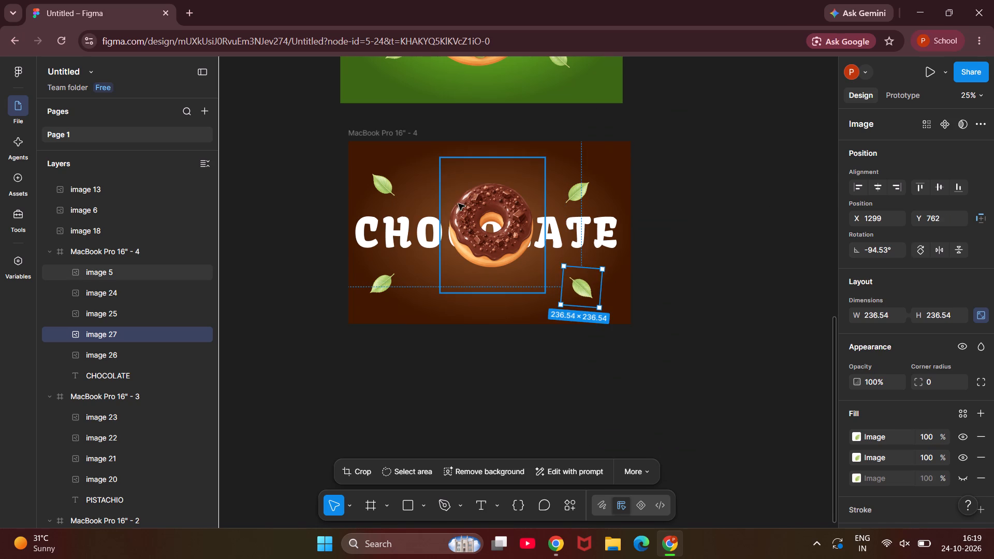
Centre the chocolate donut over the CHOCOLATE title and enlarge it to about 773 × 998.
{"action": "left_click_drag", "start_coordinate": [489, 221], "coordinate": [476, 230]}
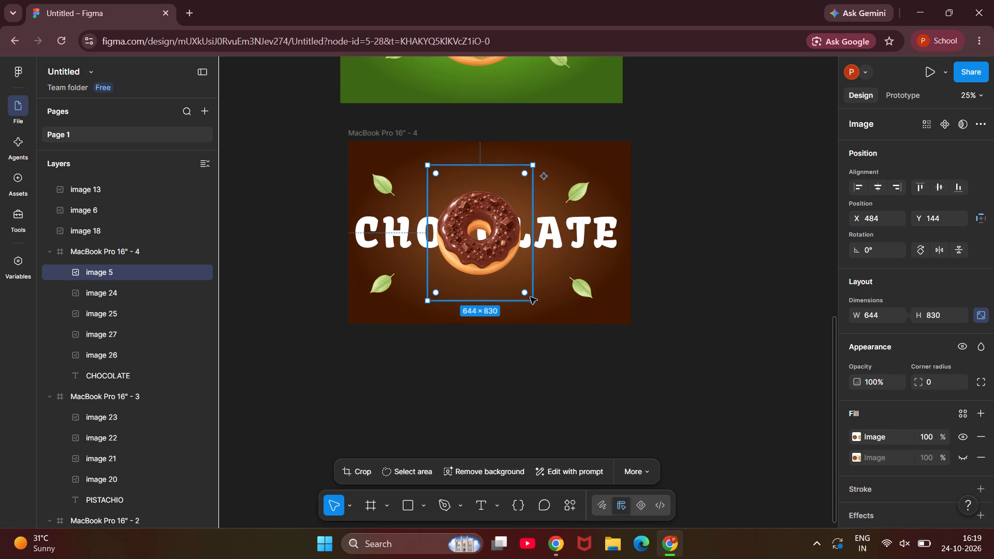
{"action": "left_click_drag", "start_coordinate": [535, 277], "coordinate": [551, 282]}
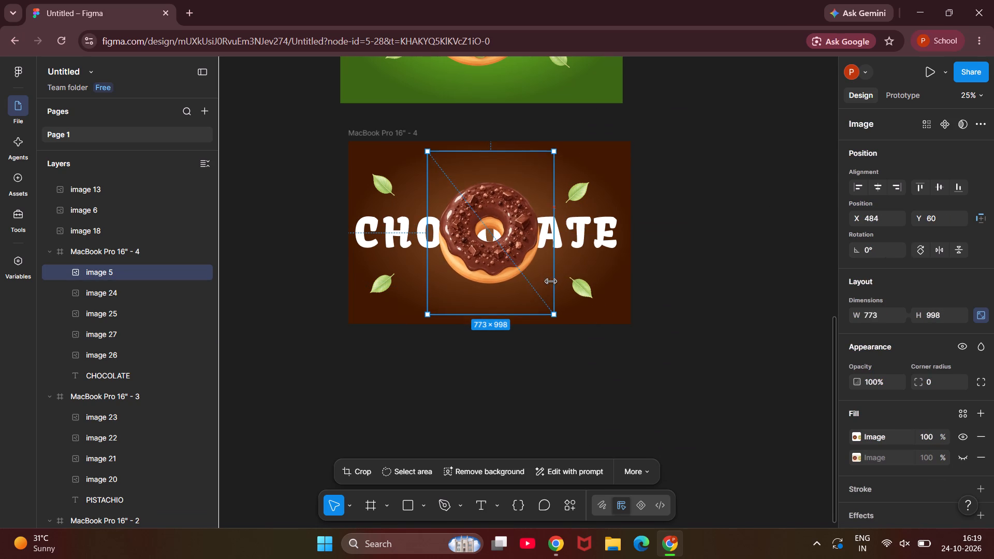
{"action": "left_click", "coordinate": [719, 214]}
Move the Chocolate frame's two left-hand leaves inward, closer to the donut.
{"action": "scroll", "coordinate": [719, 214], "scroll_direction": "up", "scroll_amount": 1}
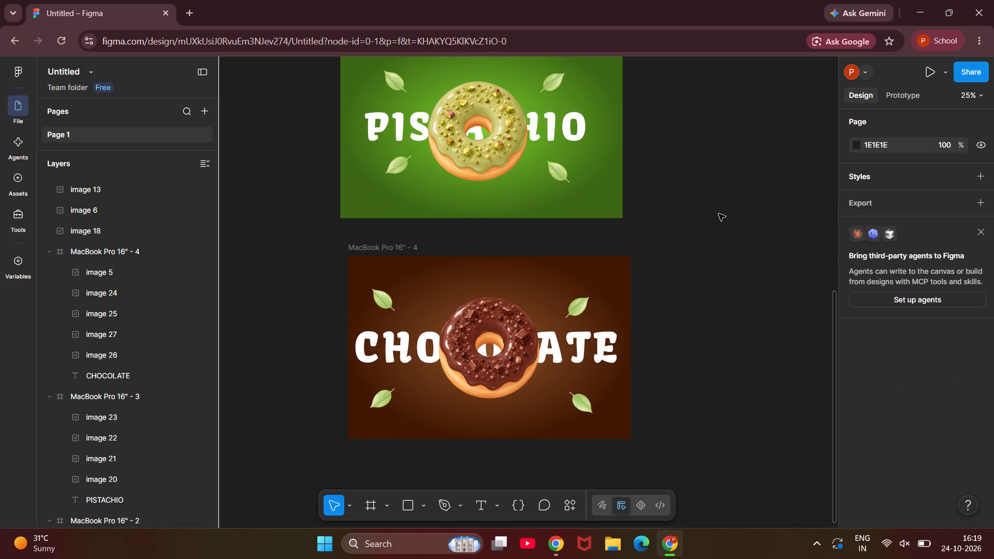
{"action": "left_click_drag", "start_coordinate": [373, 402], "coordinate": [391, 397]}
{"action": "left_click_drag", "start_coordinate": [390, 303], "coordinate": [406, 305]}
{"action": "left_click", "coordinate": [695, 325]}
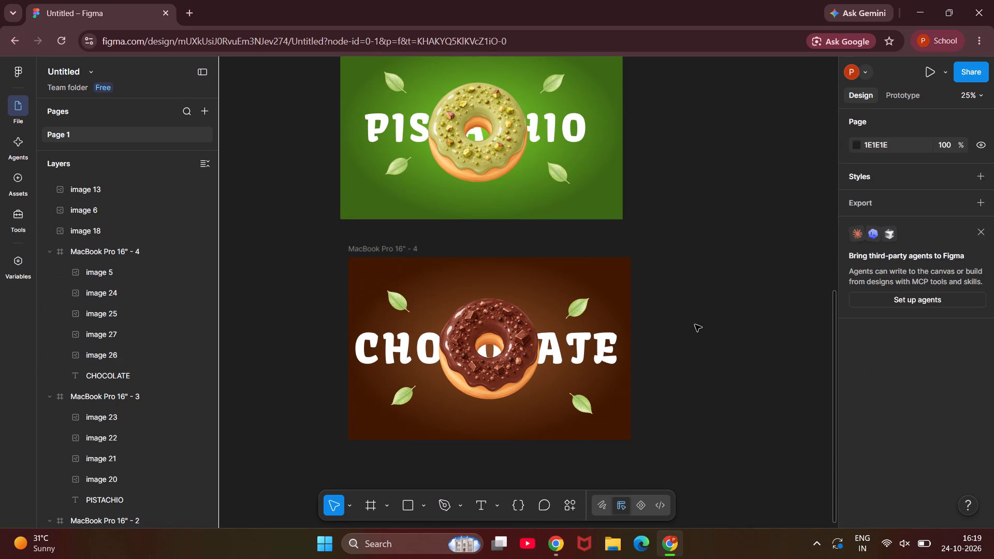
Switch to the reference file and copy the whole Caramel frame.
{"action": "scroll", "coordinate": [695, 325], "scroll_direction": "up", "scroll_amount": 1}
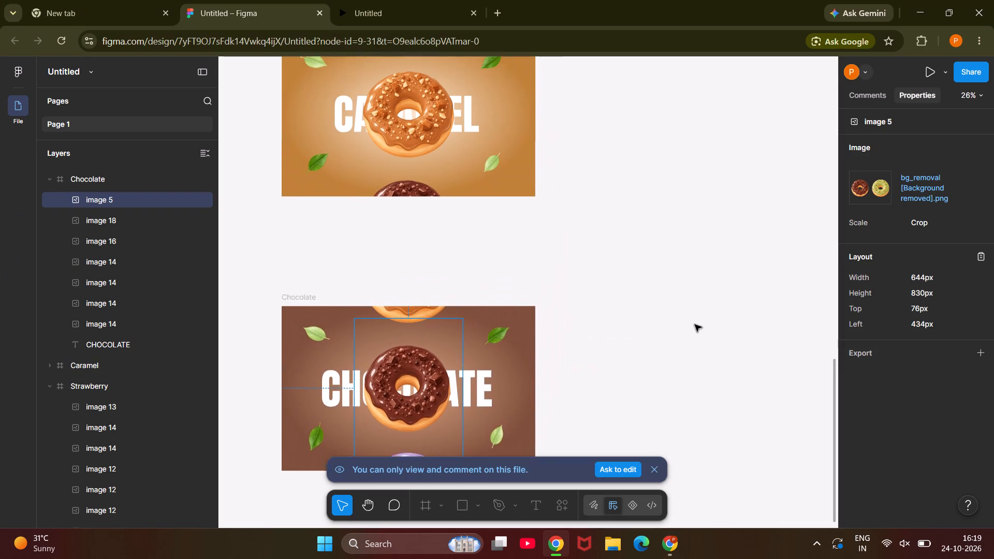
{"action": "scroll", "coordinate": [695, 325], "scroll_direction": "up", "scroll_amount": 1}
{"action": "scroll", "coordinate": [695, 325], "scroll_direction": "right", "scroll_amount": 1}
{"action": "left_click_drag", "start_coordinate": [280, 98], "coordinate": [321, 121]}
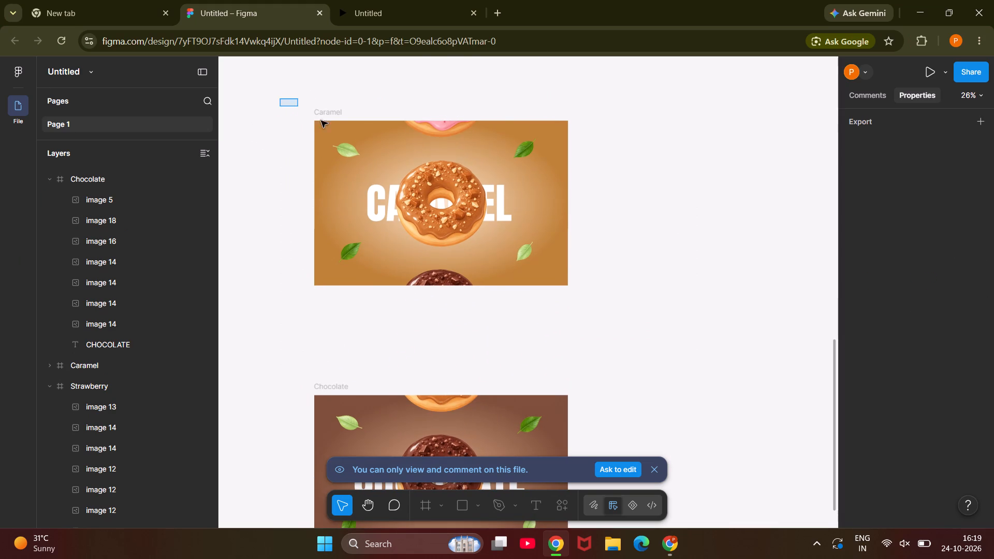
{"action": "left_click_drag", "start_coordinate": [321, 121], "coordinate": [609, 350]}
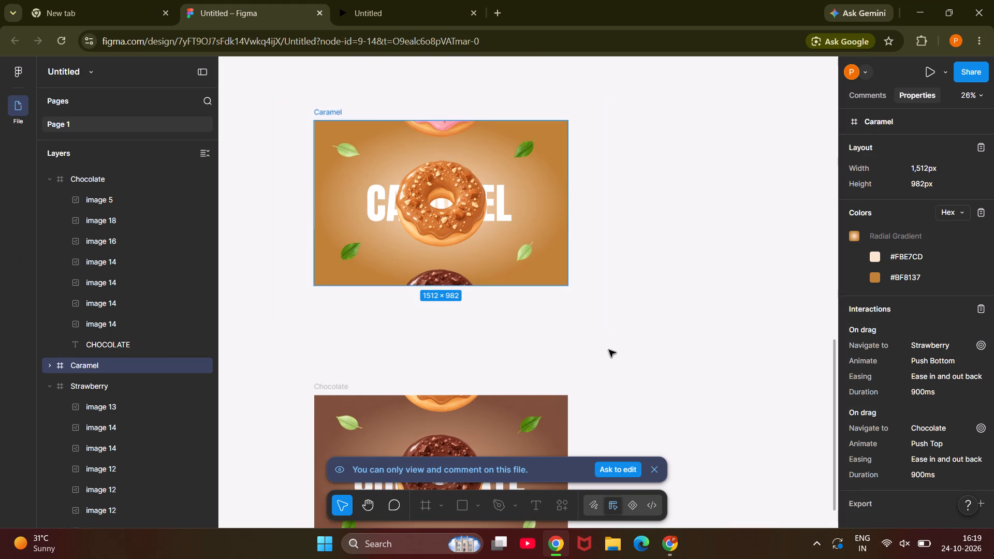
{"action": "key", "text": "ctrl+c"}
Paste the Caramel frame into the own file and place it below the Chocolate frame at about X 612, Y 4537.
{"action": "scroll", "coordinate": [628, 447], "scroll_direction": "down", "scroll_amount": 2}
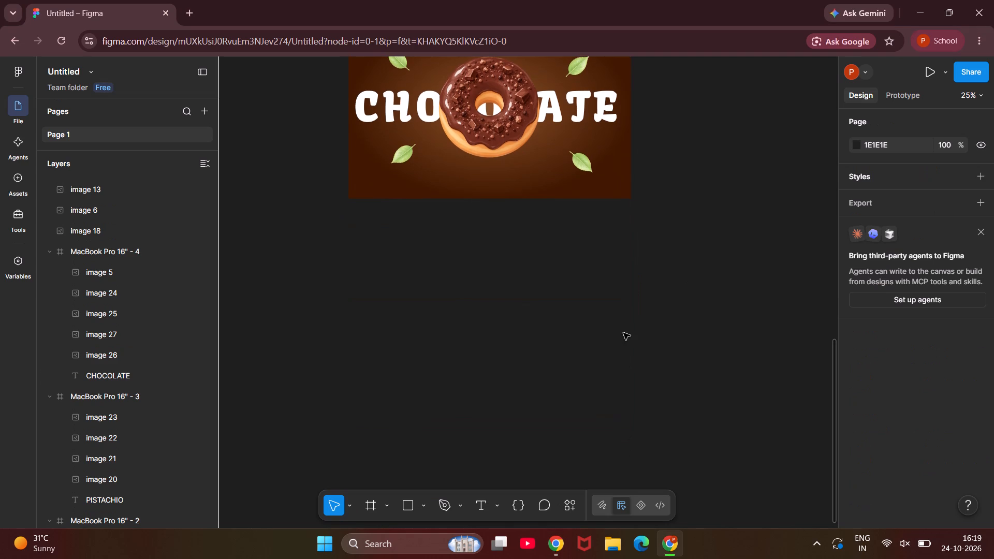
{"action": "key", "text": "ctrl+v"}
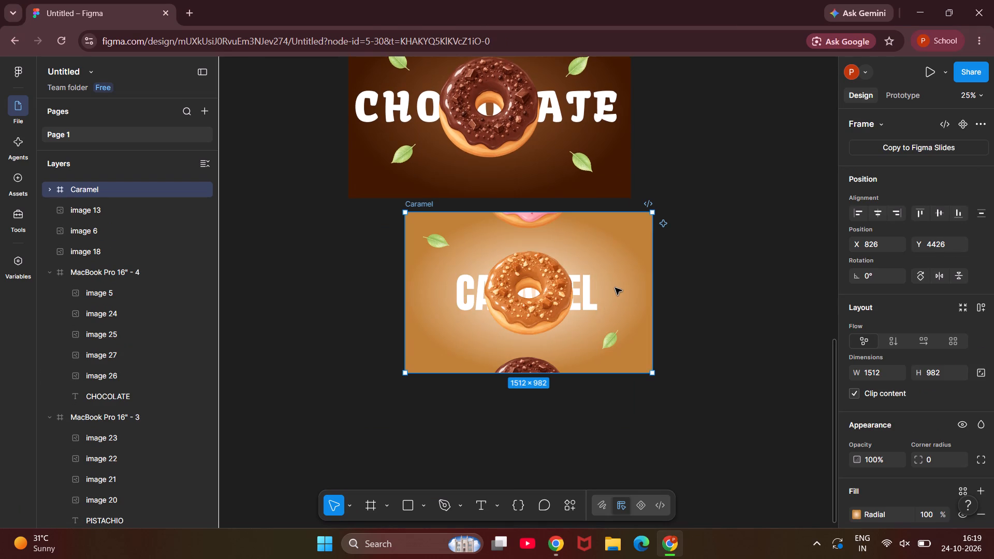
{"action": "left_click_drag", "start_coordinate": [615, 288], "coordinate": [580, 306]}
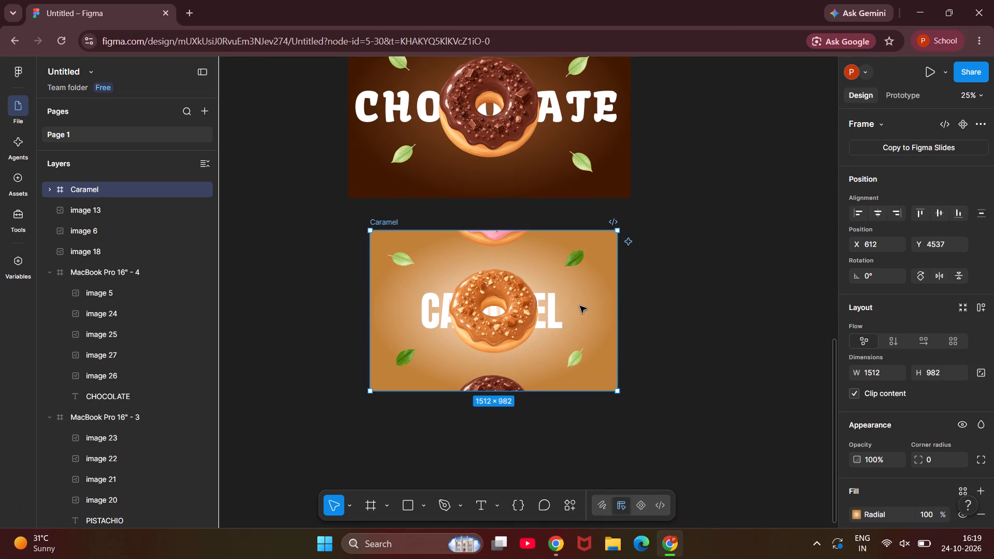
{"action": "left_click", "coordinate": [617, 317]}
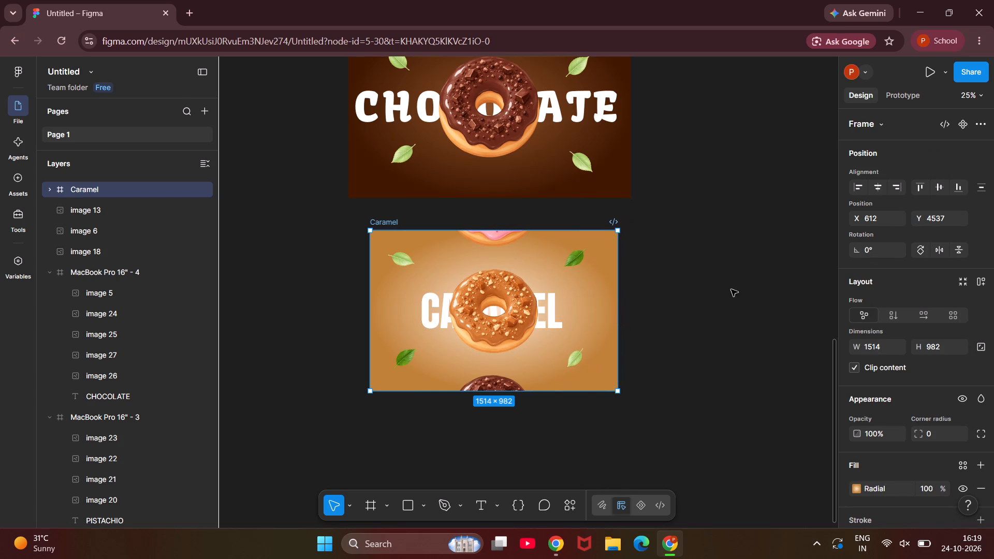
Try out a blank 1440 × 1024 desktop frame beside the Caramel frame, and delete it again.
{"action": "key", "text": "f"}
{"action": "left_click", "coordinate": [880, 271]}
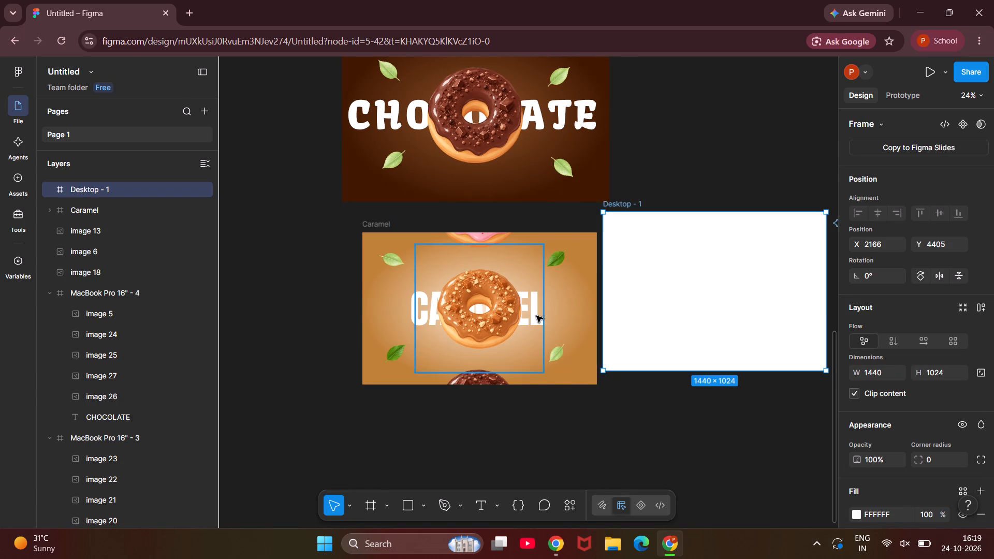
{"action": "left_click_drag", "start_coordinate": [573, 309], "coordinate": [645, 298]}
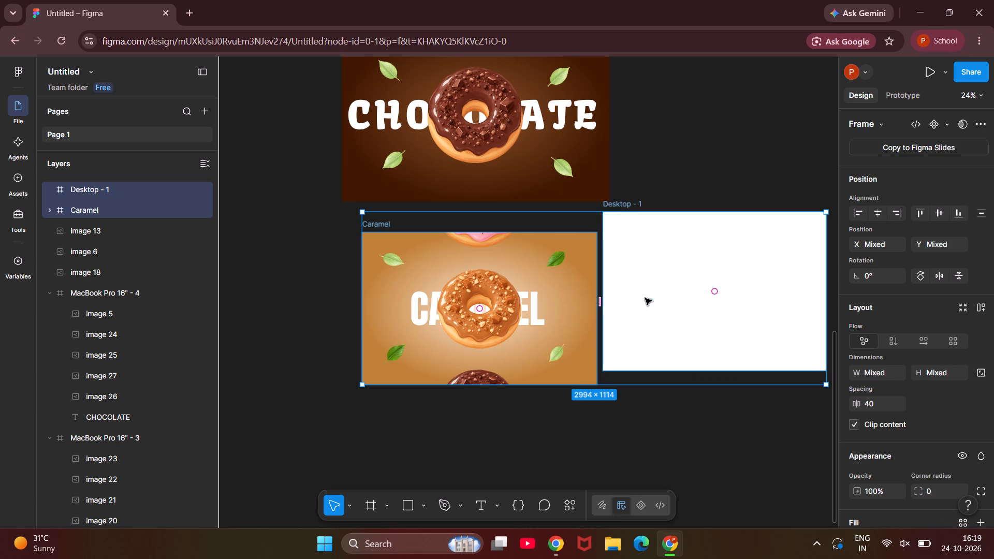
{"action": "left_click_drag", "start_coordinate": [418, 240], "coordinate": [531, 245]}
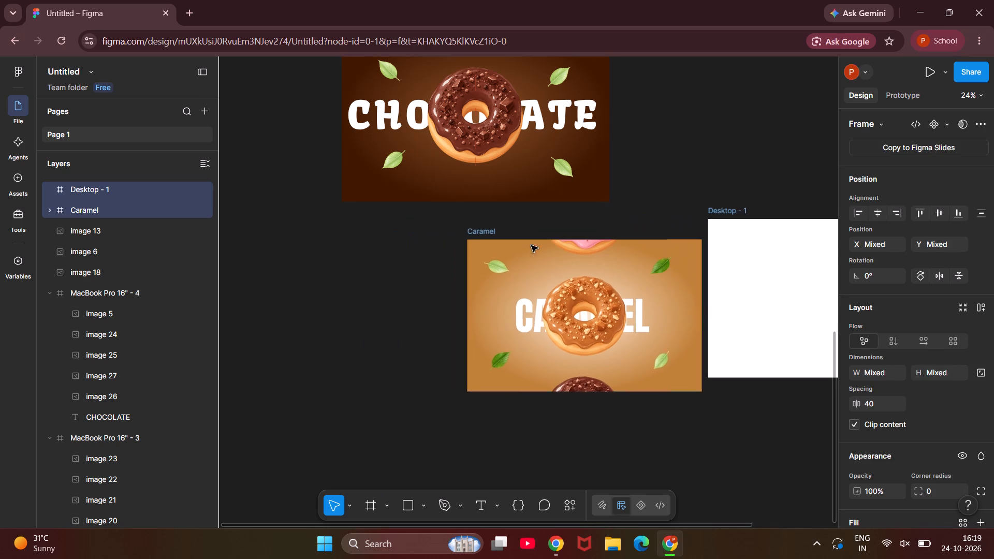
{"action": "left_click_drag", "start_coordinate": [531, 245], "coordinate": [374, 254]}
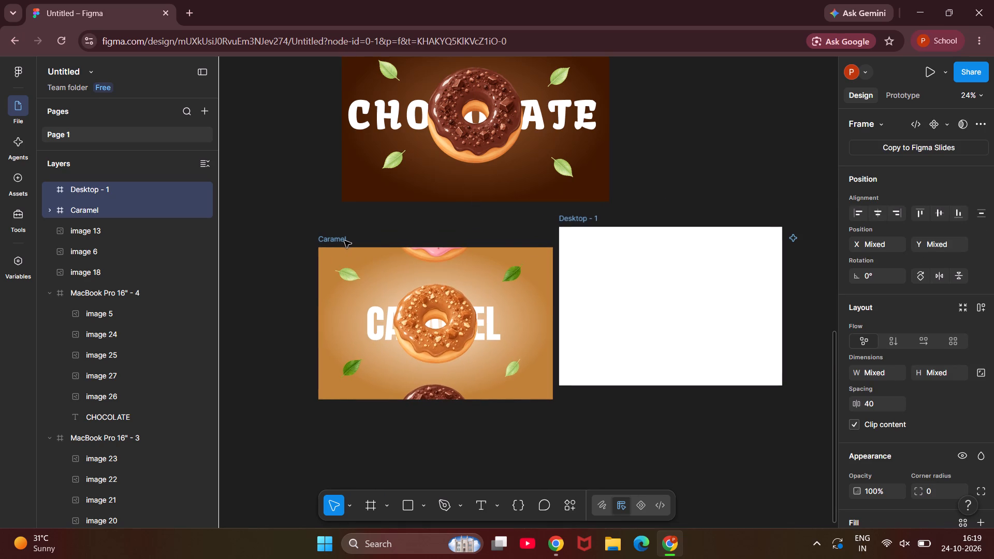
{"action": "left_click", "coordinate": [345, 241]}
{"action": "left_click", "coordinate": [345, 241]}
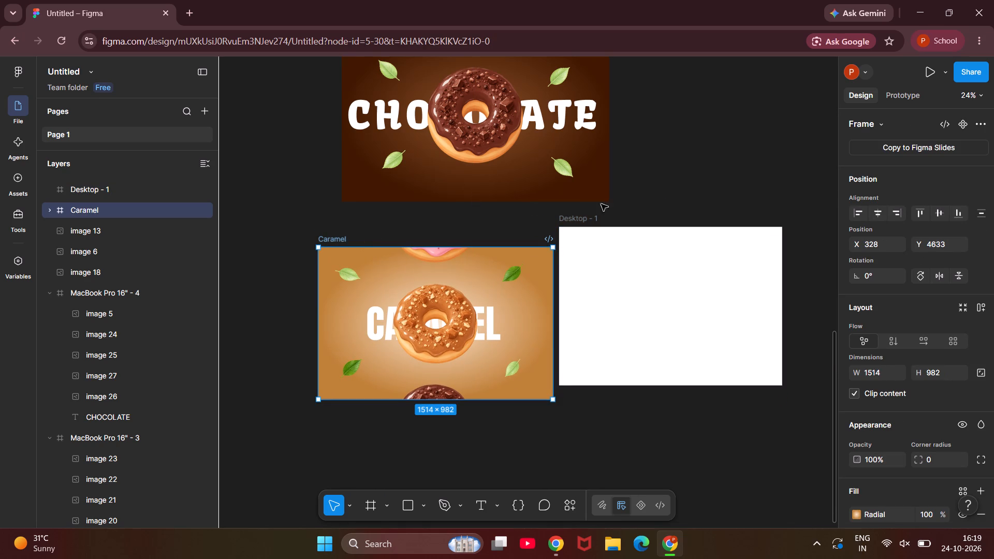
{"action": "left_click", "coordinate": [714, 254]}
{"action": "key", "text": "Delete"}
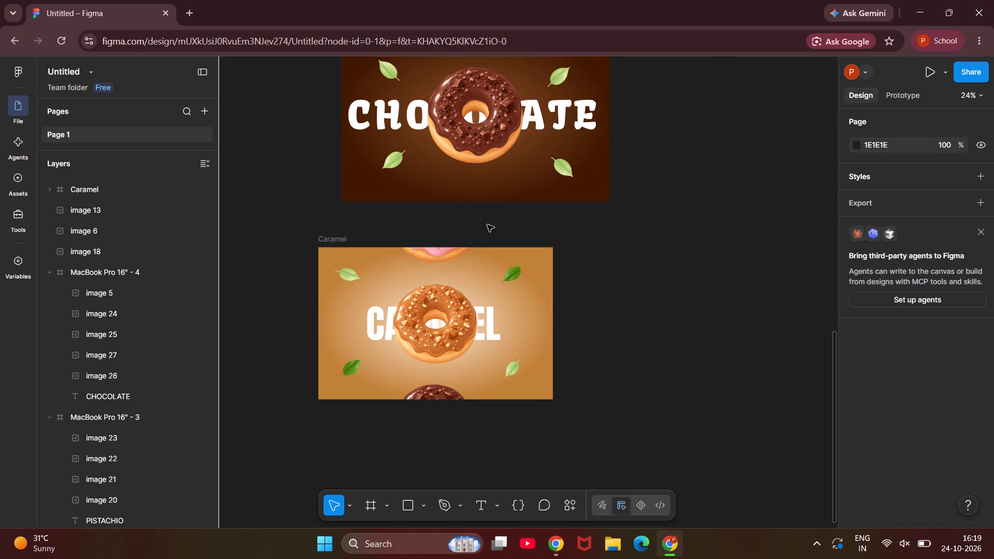
Rename the Caramel frame as MacBook Pro 16" - 5.
{"action": "double_click", "coordinate": [95, 186]}
{"action": "key", "text": "BackSpace"}
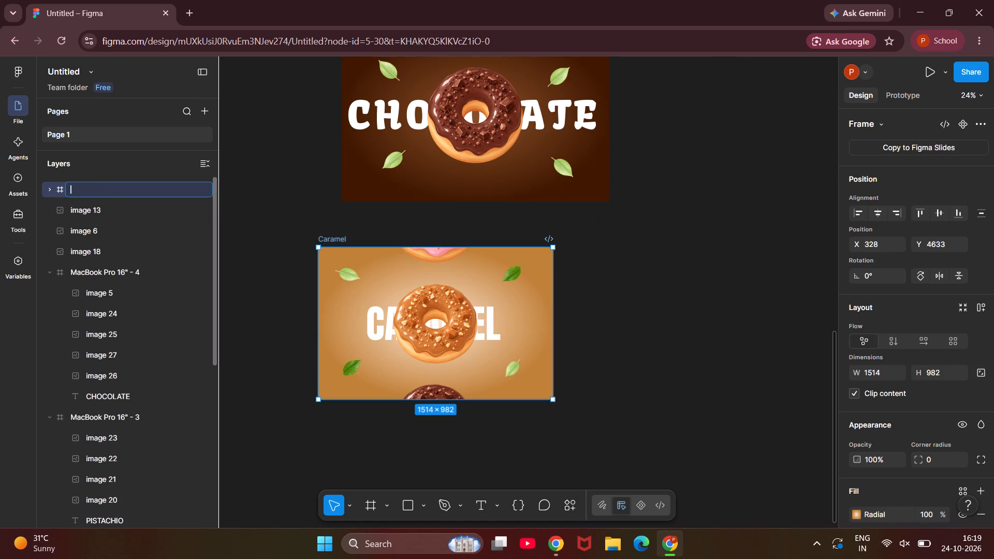
{"action": "scroll", "coordinate": [202, 146], "scroll_direction": "up", "scroll_amount": 1}
{"action": "scroll", "coordinate": [293, 124], "scroll_direction": "up", "scroll_amount": 1}
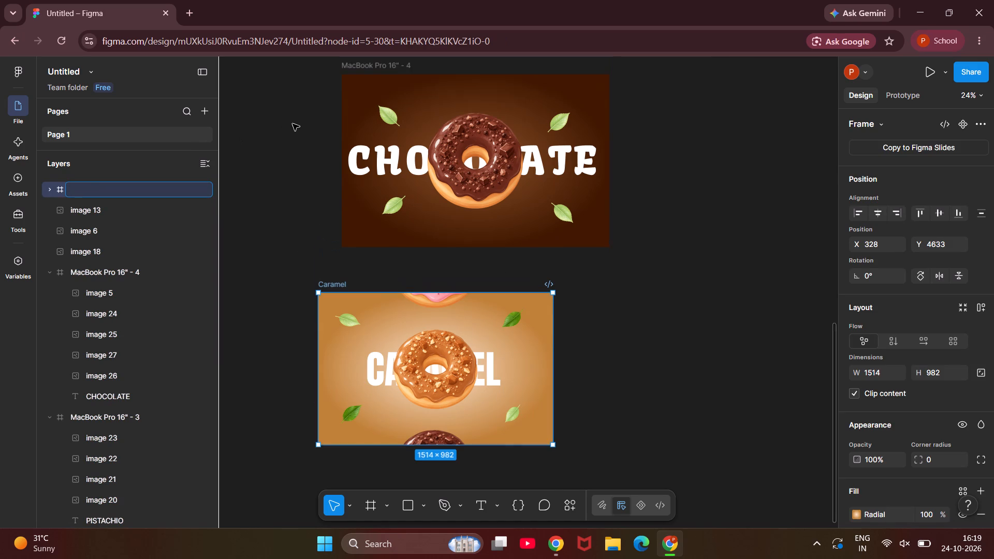
{"action": "scroll", "coordinate": [293, 124], "scroll_direction": "up", "scroll_amount": 1}
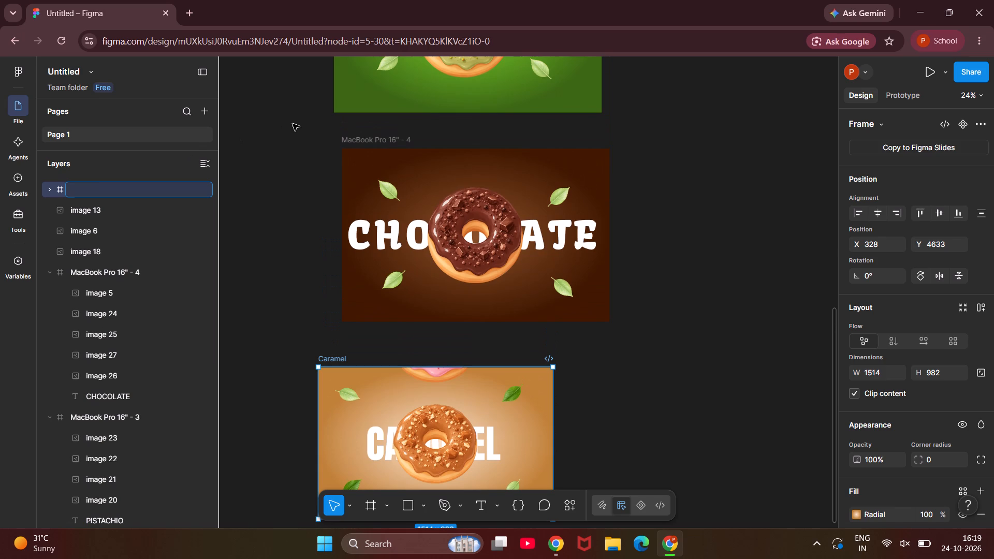
{"action": "key", "text": "shift+m"}
{"action": "type", "text": "\\\\"}
{"action": "key", "text": "BackSpace"}
{"action": "key", "text": "BackSpace"}
{"action": "type", "text": "Ma"}
{"action": "key", "text": "BackSpace"}
{"action": "key", "text": "BackSpace"}
{"action": "key", "text": "BackSpace"}
{"action": "key", "text": "BackSpace"}
{"action": "type", "text": "Mac"}
{"action": "type", "text": "Book"}
{"action": "key", "text": "space"}
{"action": "type", "text": "Pr"}
{"action": "type", "text": "o 16"}
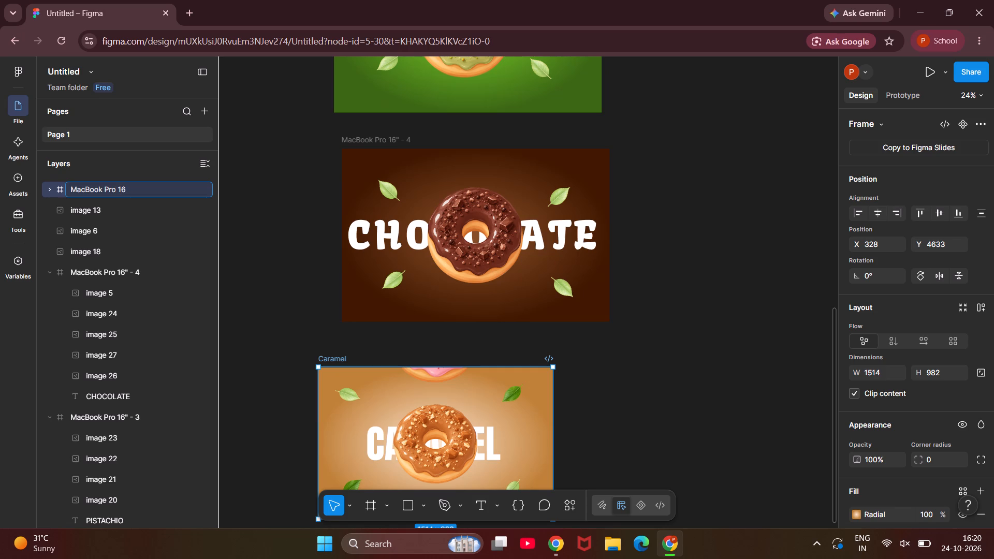
{"action": "key", "text": "shift+quotedbl"}
{"action": "key", "text": "space"}
{"action": "type", "text": "-"}
{"action": "key", "text": "5"}
{"action": "key", "text": "BackSpace"}
{"action": "key", "text": "space"}
{"action": "type", "text": "5"}
{"action": "key", "text": "Return"}
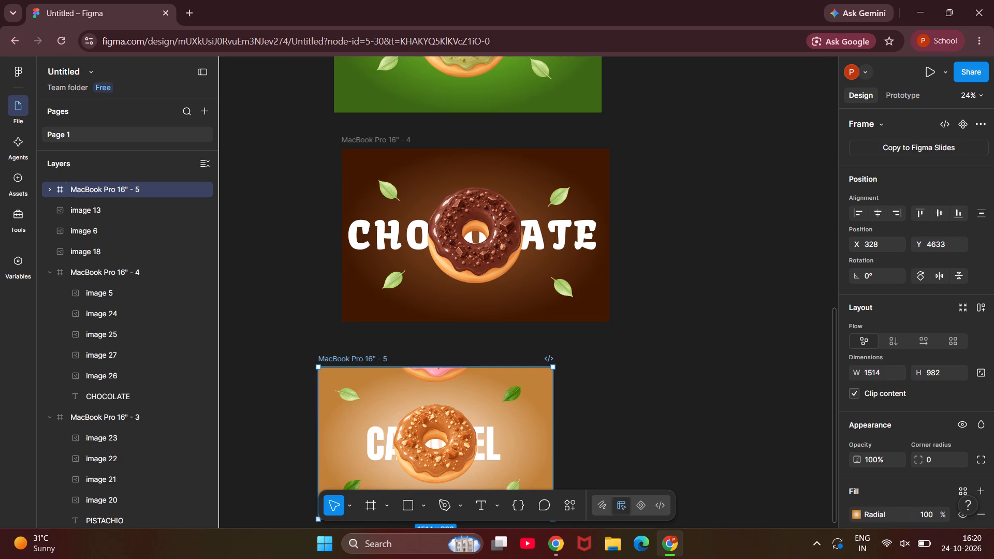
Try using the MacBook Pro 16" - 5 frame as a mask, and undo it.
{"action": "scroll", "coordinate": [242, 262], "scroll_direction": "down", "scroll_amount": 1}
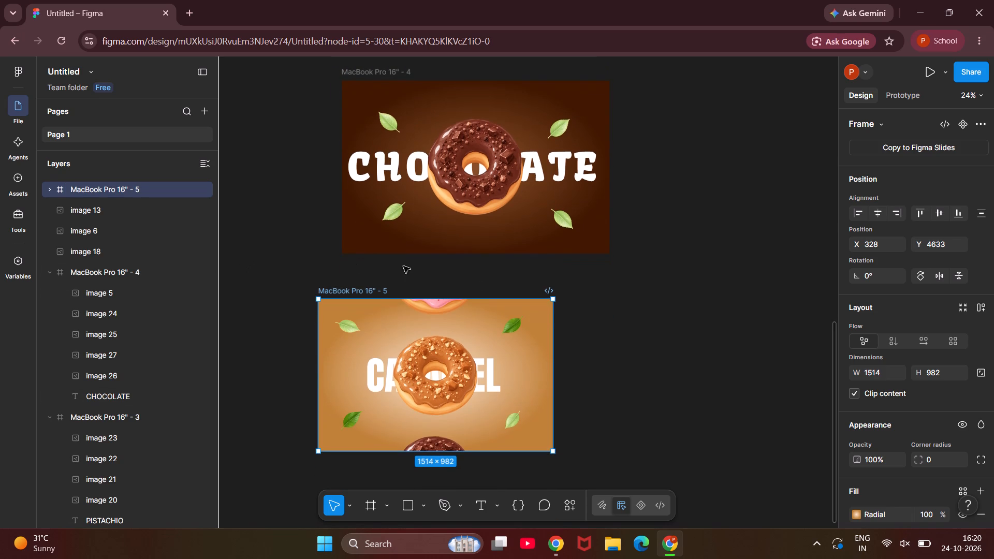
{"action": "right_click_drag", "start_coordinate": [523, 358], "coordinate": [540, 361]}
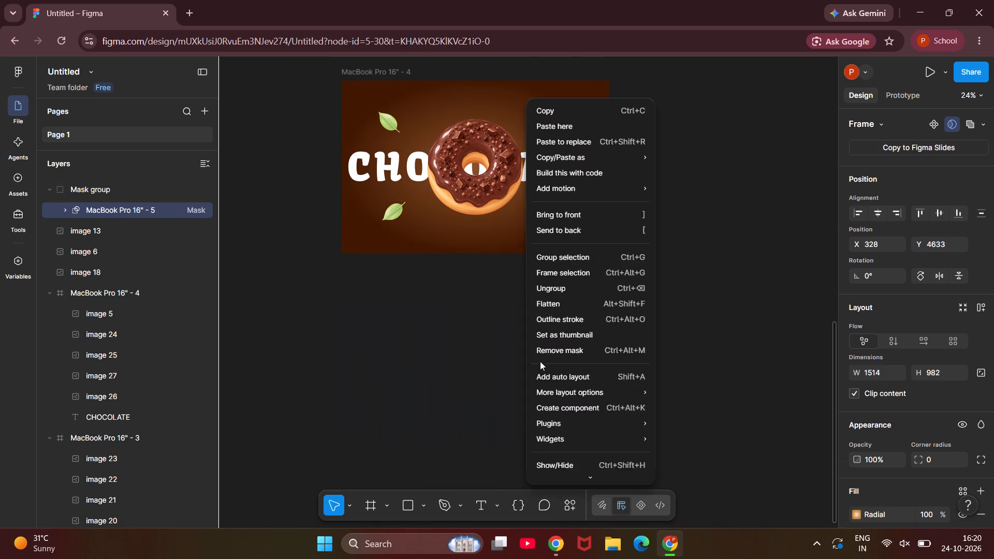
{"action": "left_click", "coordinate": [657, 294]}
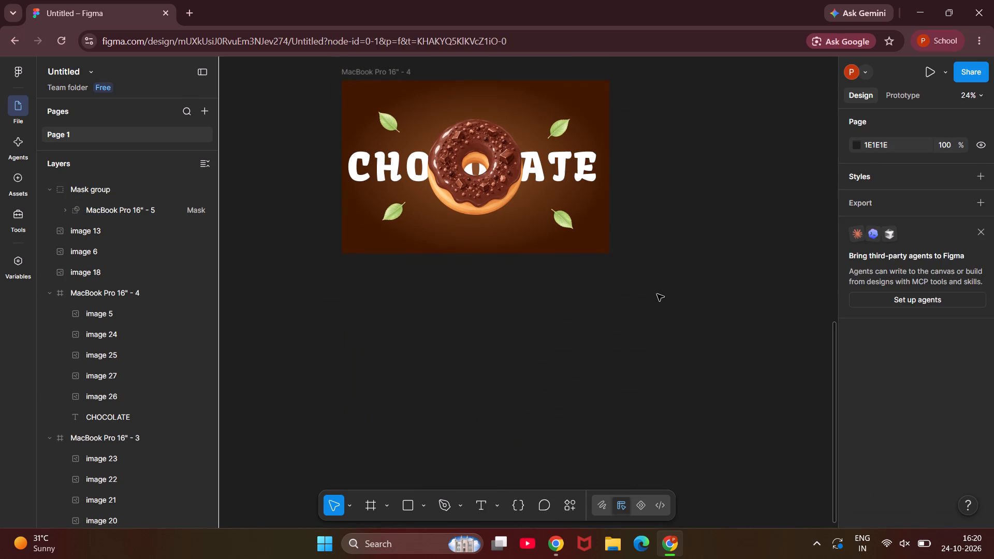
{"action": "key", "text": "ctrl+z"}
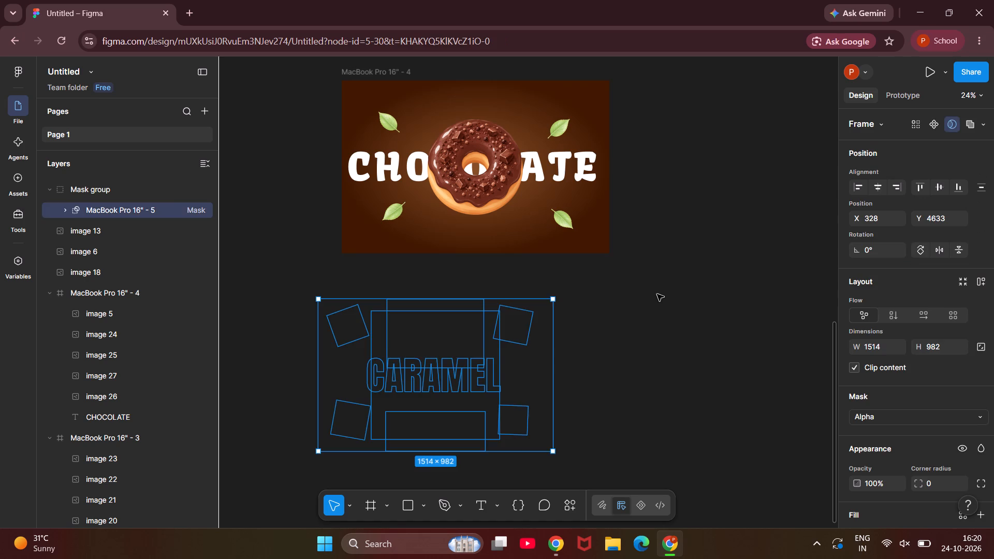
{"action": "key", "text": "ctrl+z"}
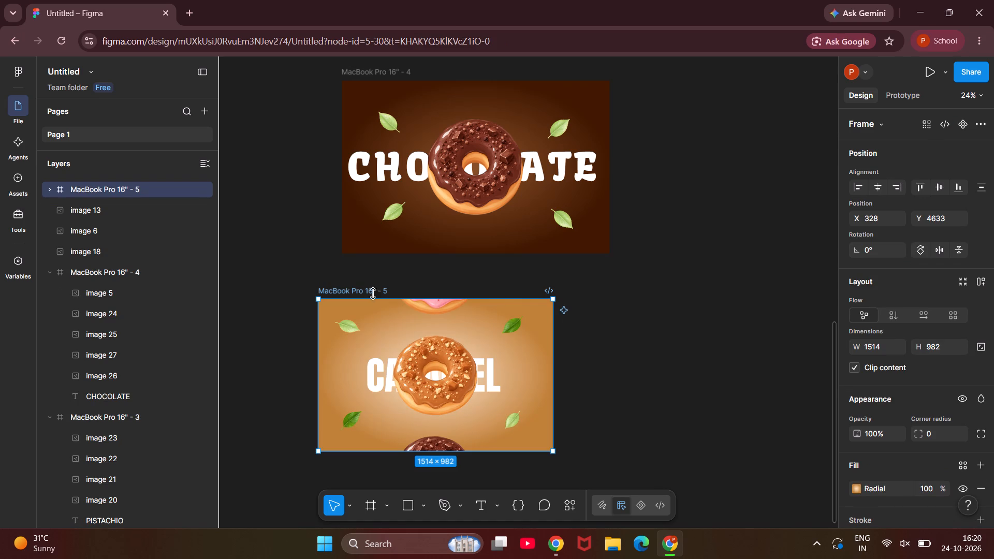
Move the MacBook Pro 16" - 5 frame to about X 562, Y 4658, beneath the Chocolate frame.
{"action": "left_click_drag", "start_coordinate": [368, 289], "coordinate": [404, 292]}
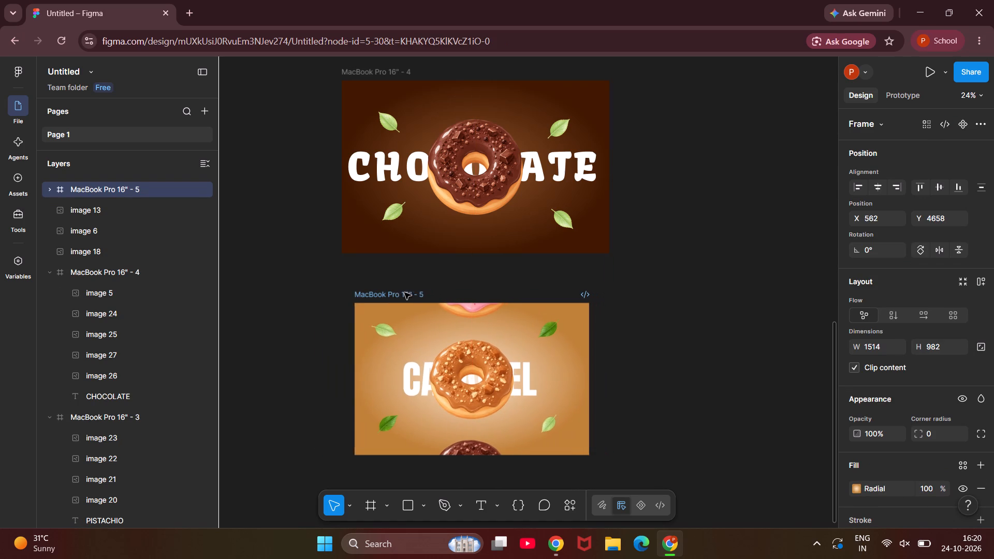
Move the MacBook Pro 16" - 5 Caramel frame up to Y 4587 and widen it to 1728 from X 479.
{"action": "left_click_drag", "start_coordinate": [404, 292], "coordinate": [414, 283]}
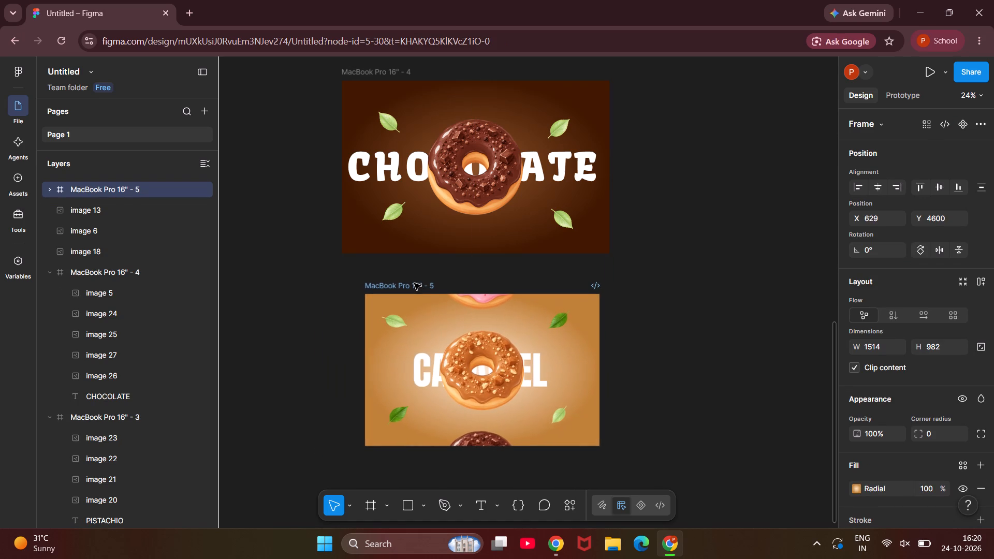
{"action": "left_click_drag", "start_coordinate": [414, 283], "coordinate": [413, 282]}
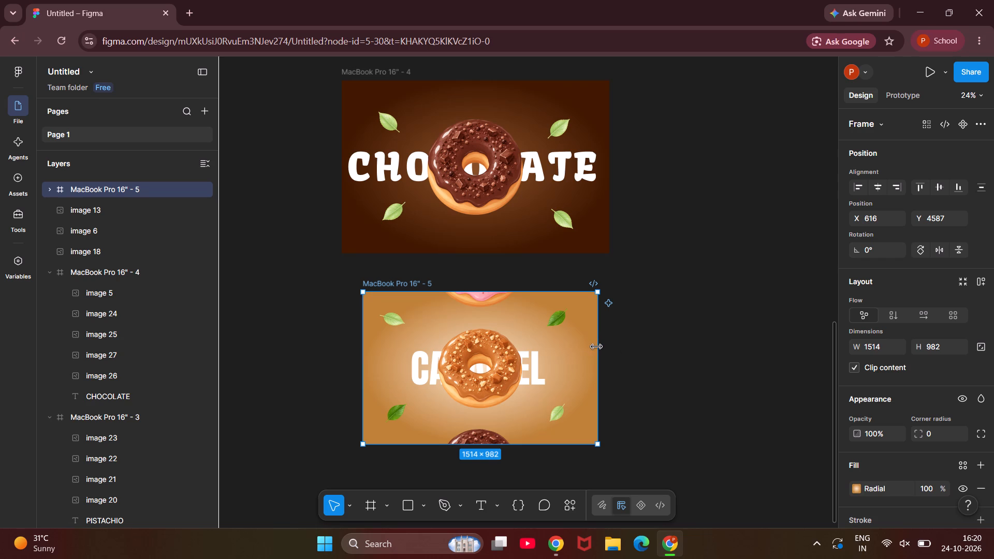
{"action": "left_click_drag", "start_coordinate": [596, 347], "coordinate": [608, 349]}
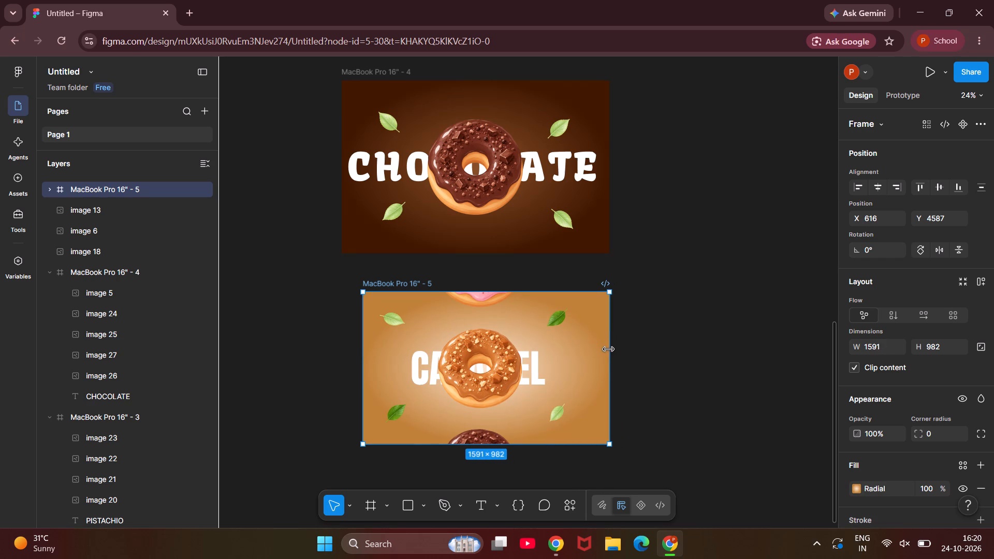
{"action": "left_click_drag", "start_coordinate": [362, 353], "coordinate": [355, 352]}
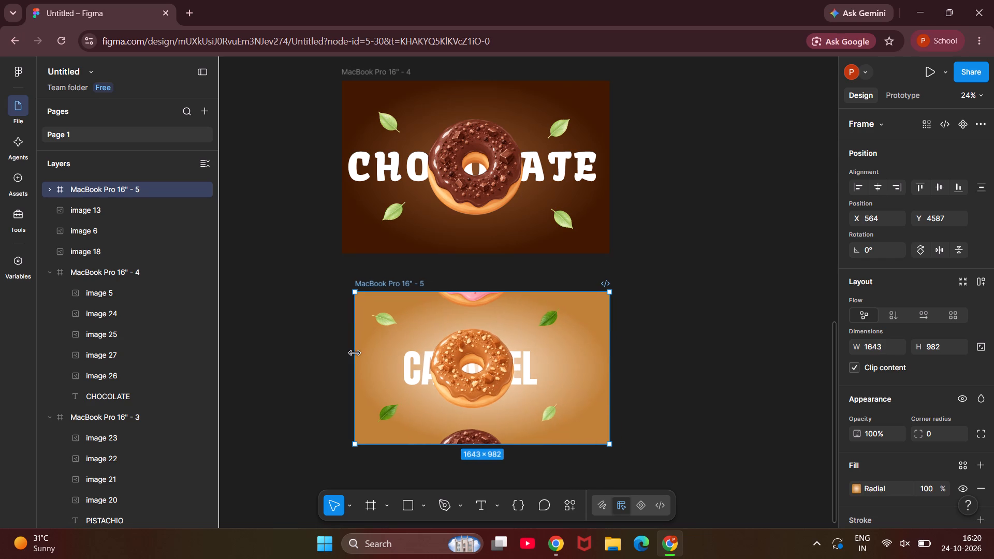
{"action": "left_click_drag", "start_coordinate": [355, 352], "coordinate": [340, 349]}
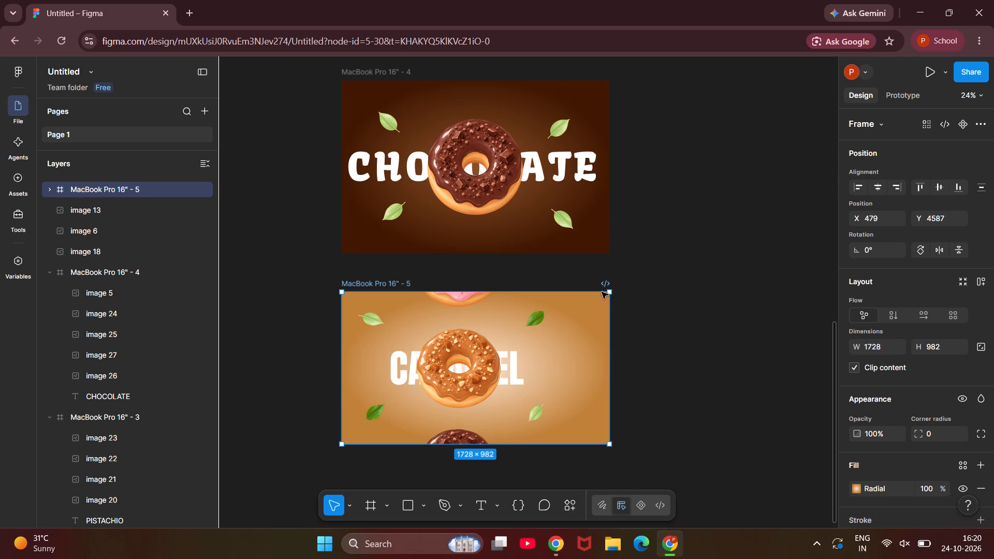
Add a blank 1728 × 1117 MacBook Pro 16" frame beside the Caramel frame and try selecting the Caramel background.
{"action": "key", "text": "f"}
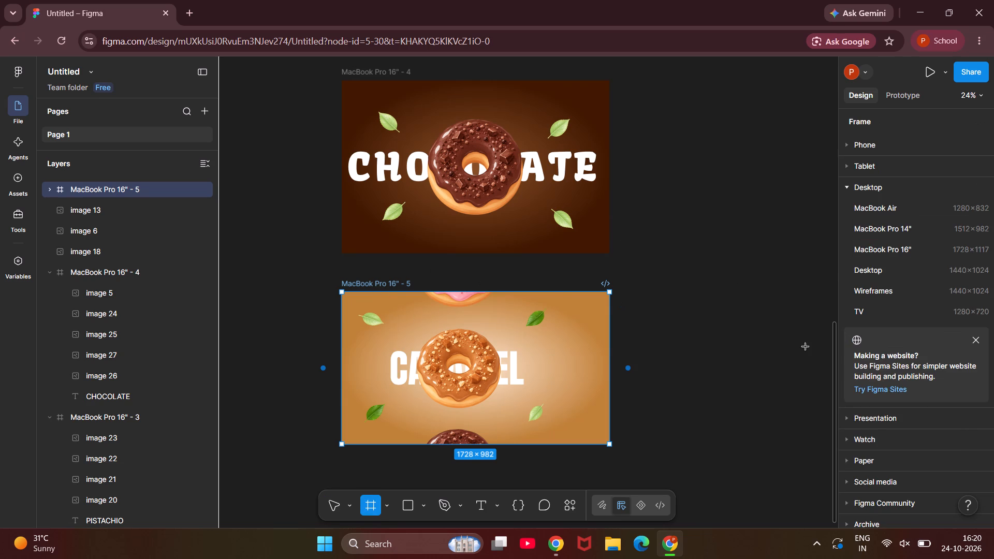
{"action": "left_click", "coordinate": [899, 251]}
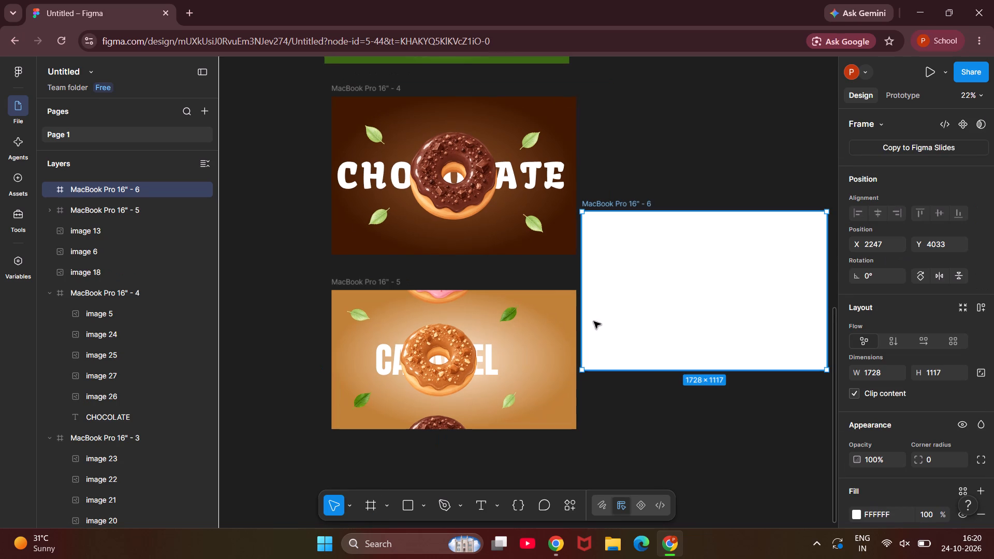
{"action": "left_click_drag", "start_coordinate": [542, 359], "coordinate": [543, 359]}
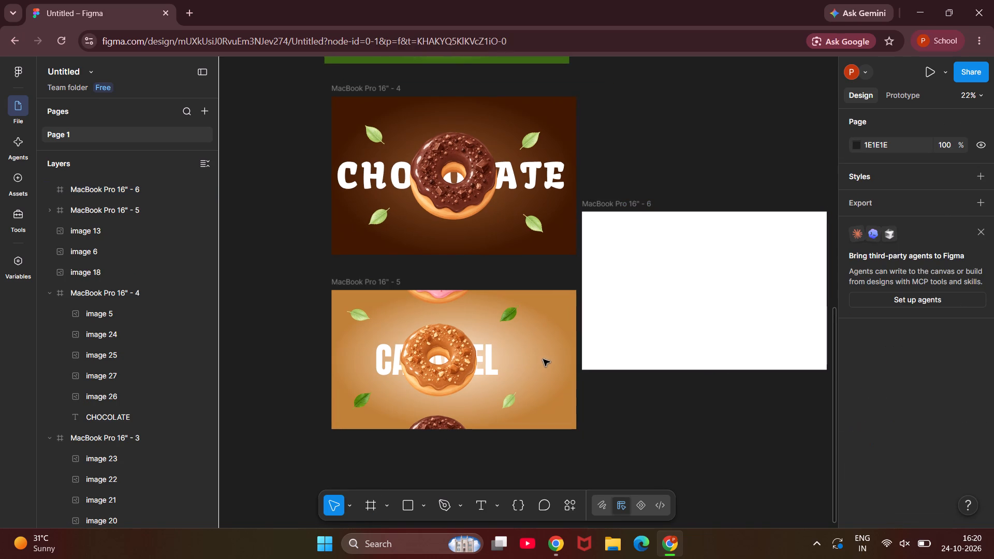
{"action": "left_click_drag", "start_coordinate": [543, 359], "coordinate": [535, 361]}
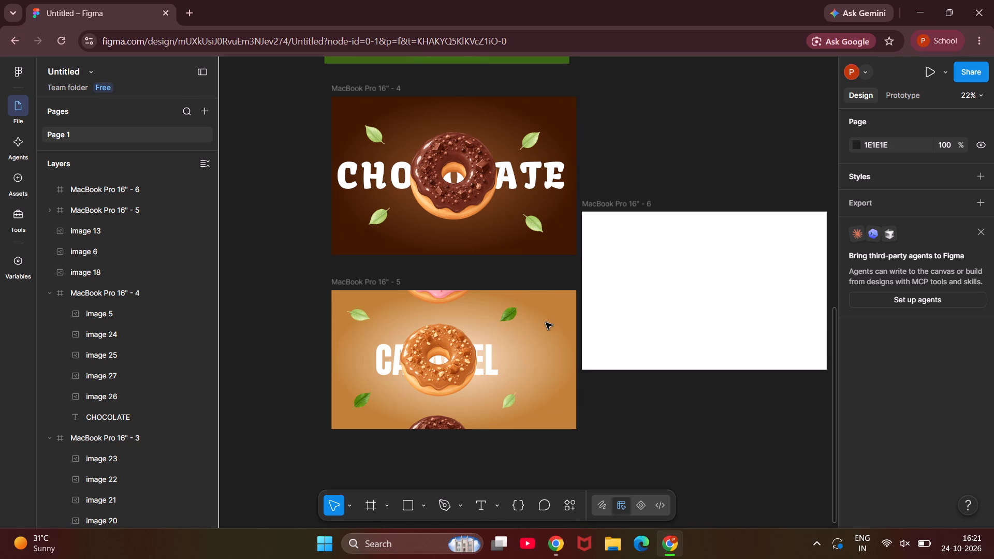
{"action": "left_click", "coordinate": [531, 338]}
Delete the copied Caramel frame together with the blank frame beside it.
{"action": "left_click_drag", "start_coordinate": [308, 271], "coordinate": [594, 448]}
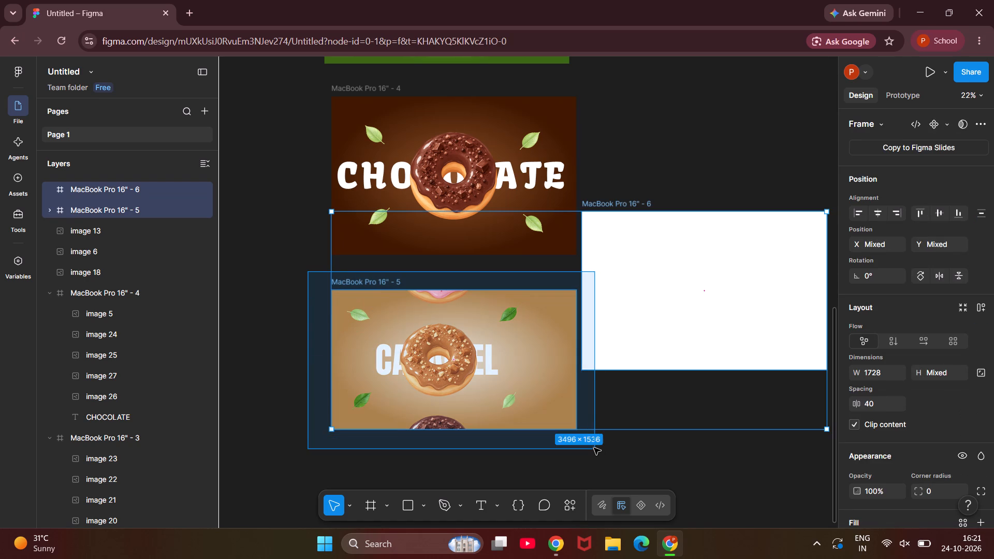
{"action": "left_click_drag", "start_coordinate": [594, 448], "coordinate": [592, 447]}
{"action": "key", "text": "Delete"}
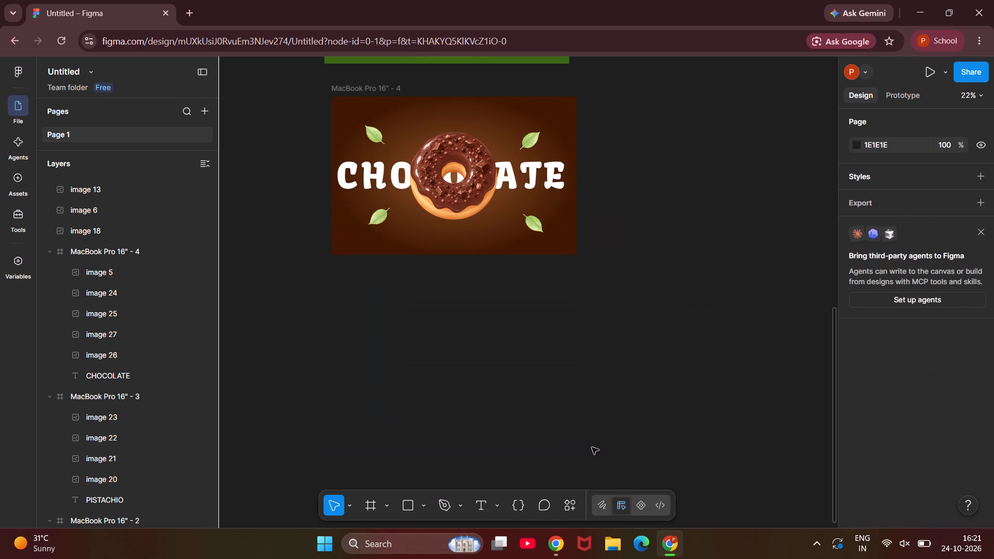
Add a new 1728 × 1117 MacBook Pro 16" frame and place it beneath the Chocolate frame at X 479, Y 4571.
{"action": "key", "text": "f"}
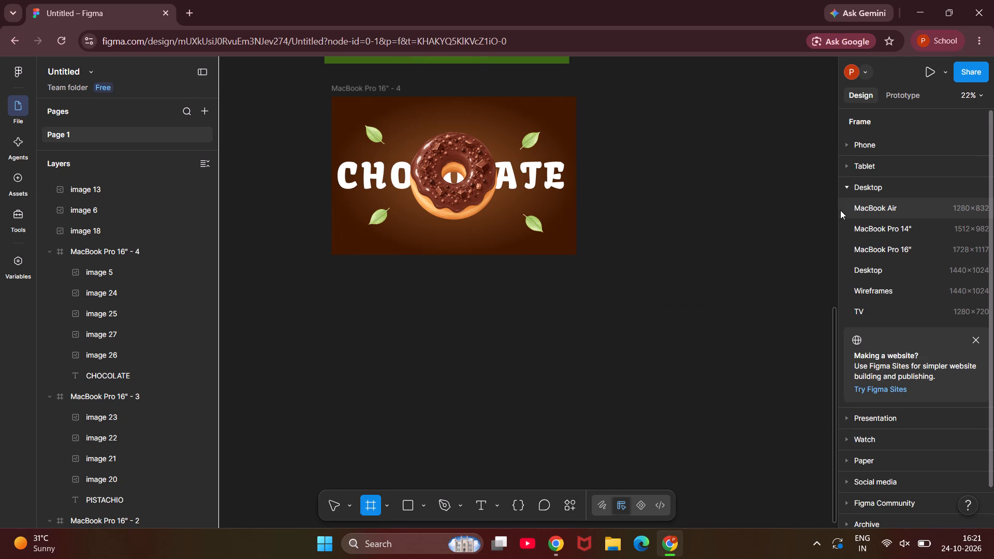
{"action": "left_click", "coordinate": [869, 248]}
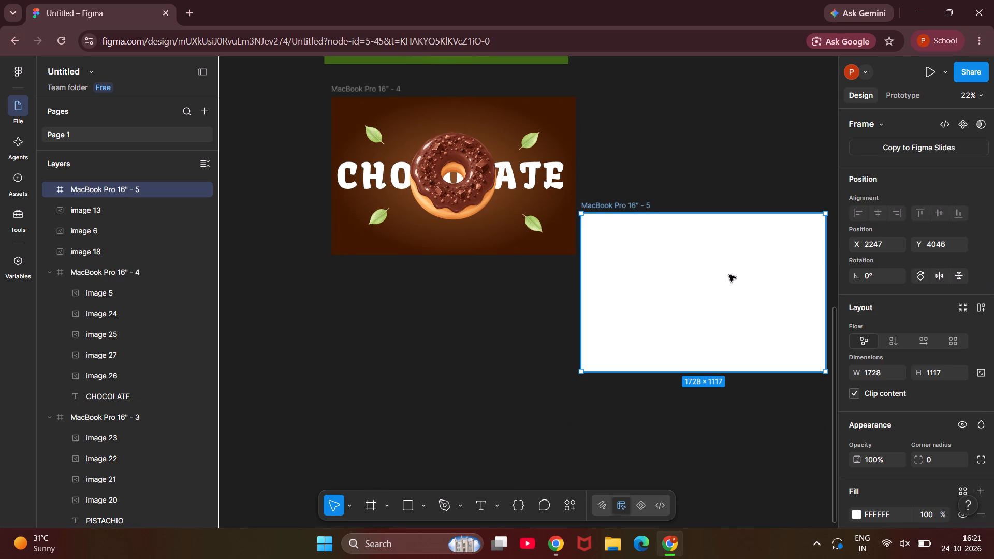
{"action": "left_click_drag", "start_coordinate": [711, 264], "coordinate": [456, 357]}
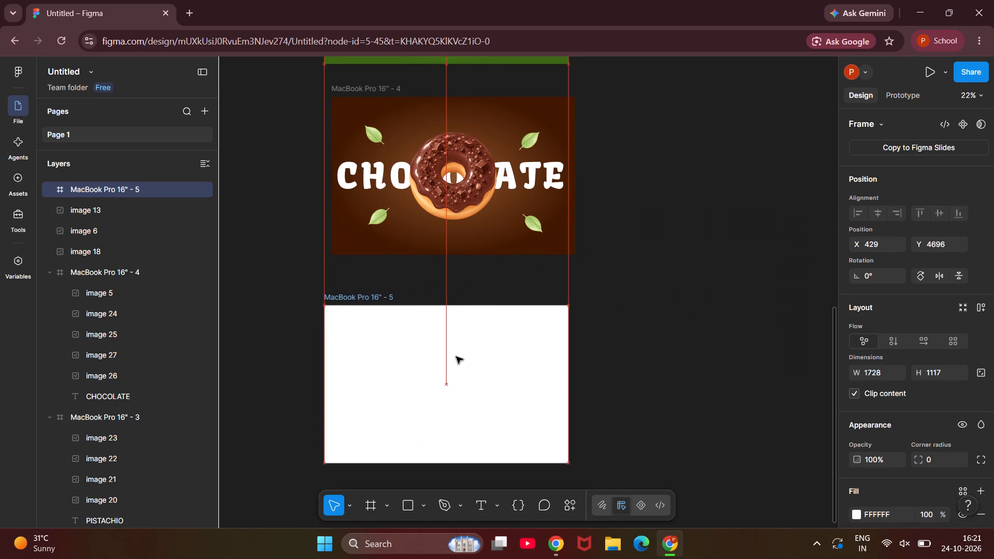
{"action": "left_click_drag", "start_coordinate": [456, 357], "coordinate": [463, 355]}
{"action": "left_click_drag", "start_coordinate": [463, 355], "coordinate": [463, 343]}
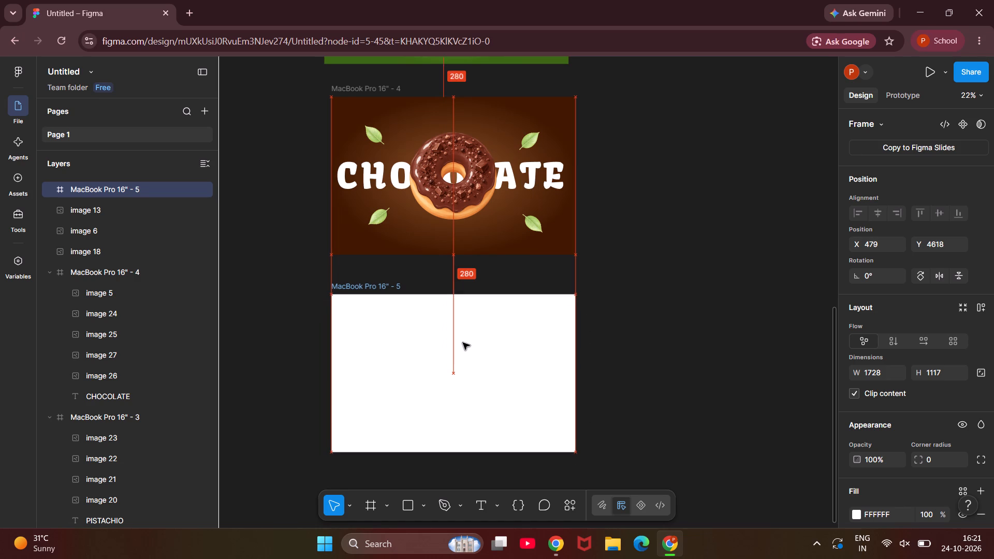
{"action": "left_click_drag", "start_coordinate": [463, 343], "coordinate": [462, 342]}
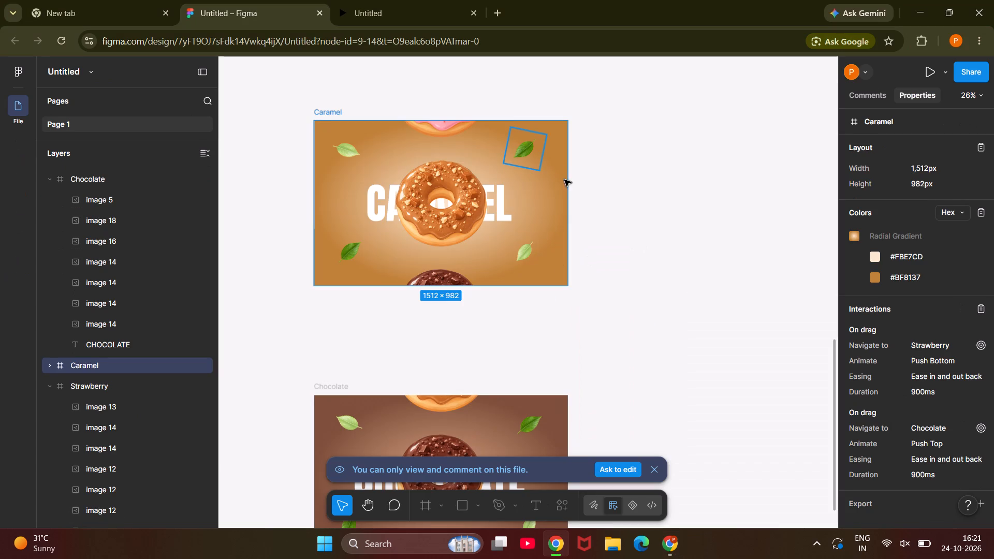
Switch to the reference file and copy the Caramel frame's darker gradient colour, #BF8137.
{"action": "left_click", "coordinate": [657, 223]}
{"action": "left_click", "coordinate": [544, 175]}
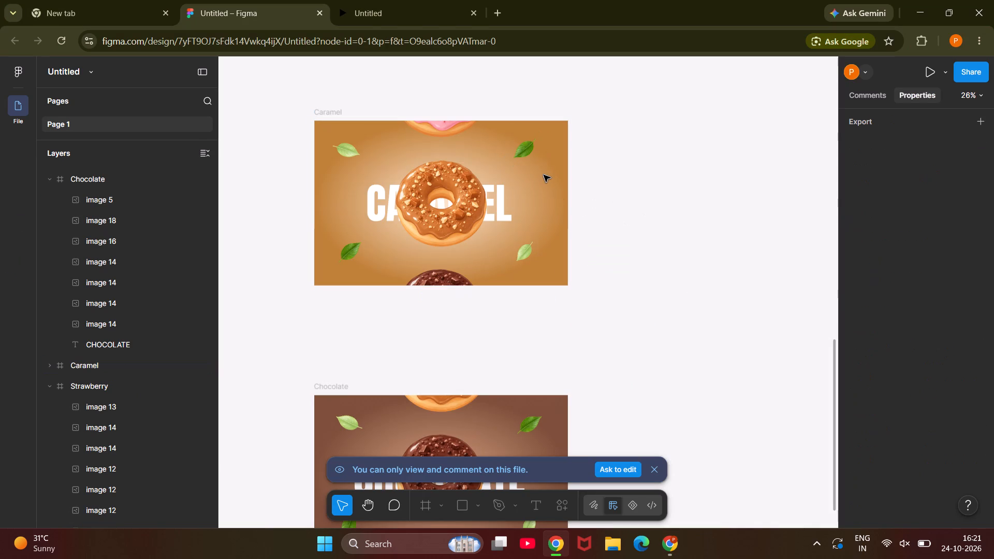
{"action": "left_click", "coordinate": [342, 197]}
{"action": "left_click_drag", "start_coordinate": [298, 105], "coordinate": [653, 341]}
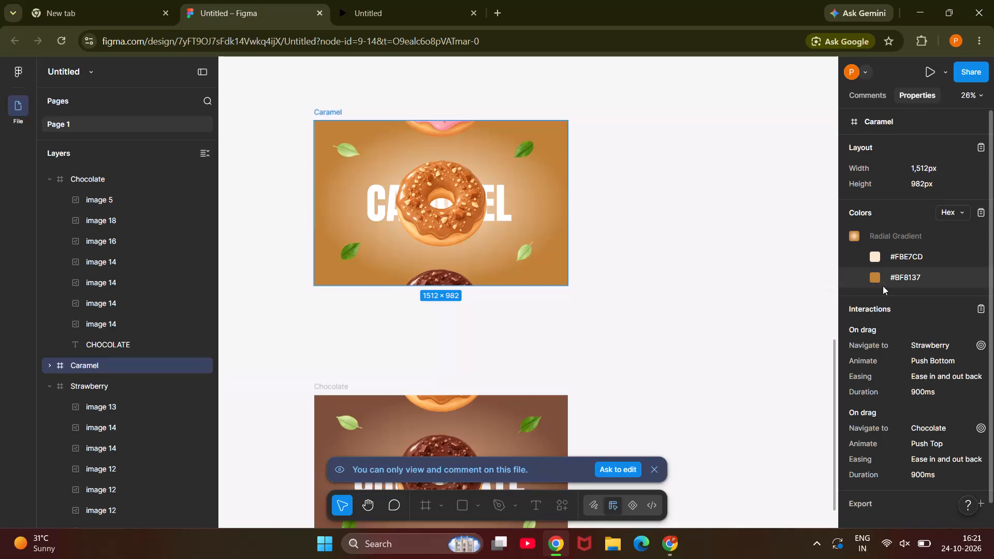
{"action": "double_click", "coordinate": [911, 277]}
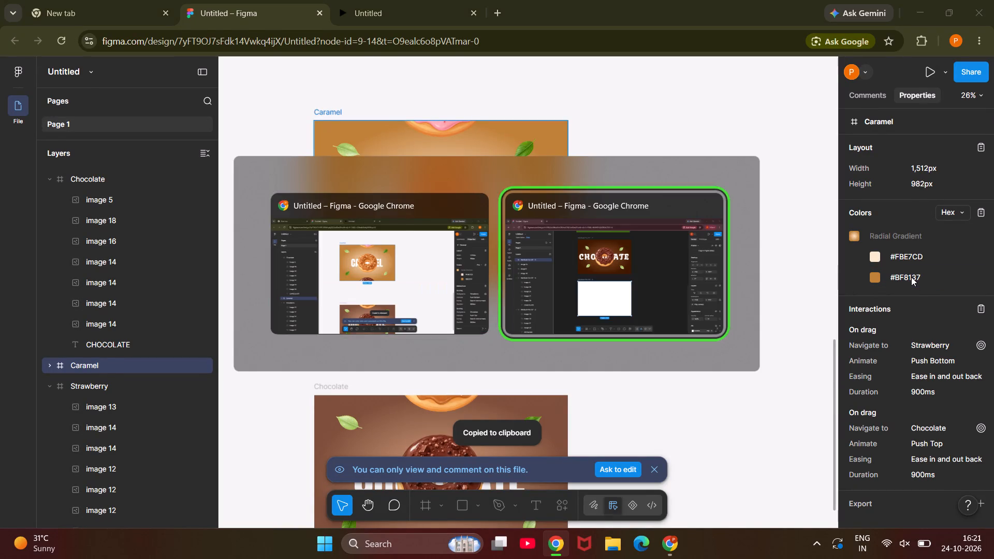
Back in the own file, give the new frame a radial gradient fill with BF8137 as its 100% stop.
{"action": "left_click", "coordinate": [863, 509]}
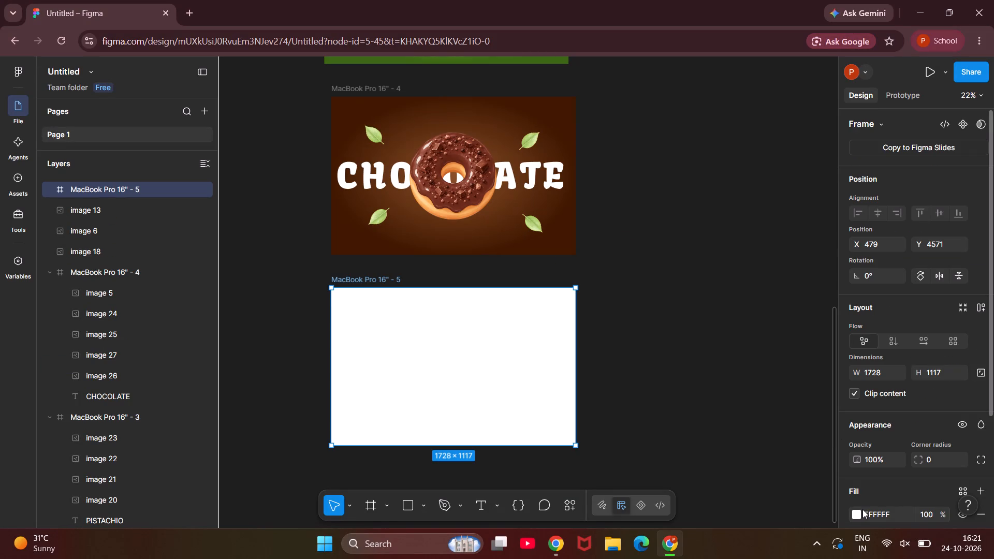
{"action": "double_click", "coordinate": [864, 510]}
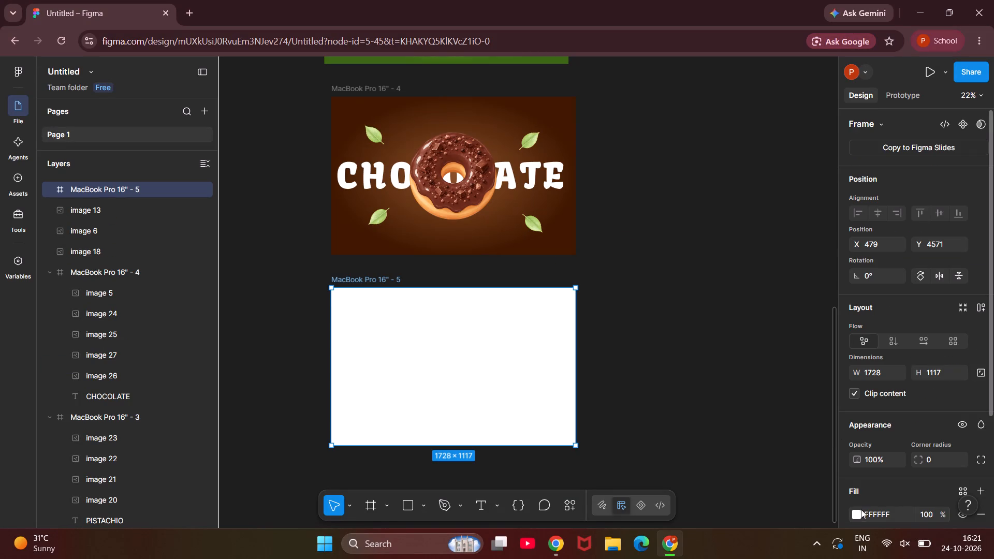
{"action": "left_click", "coordinate": [859, 513]}
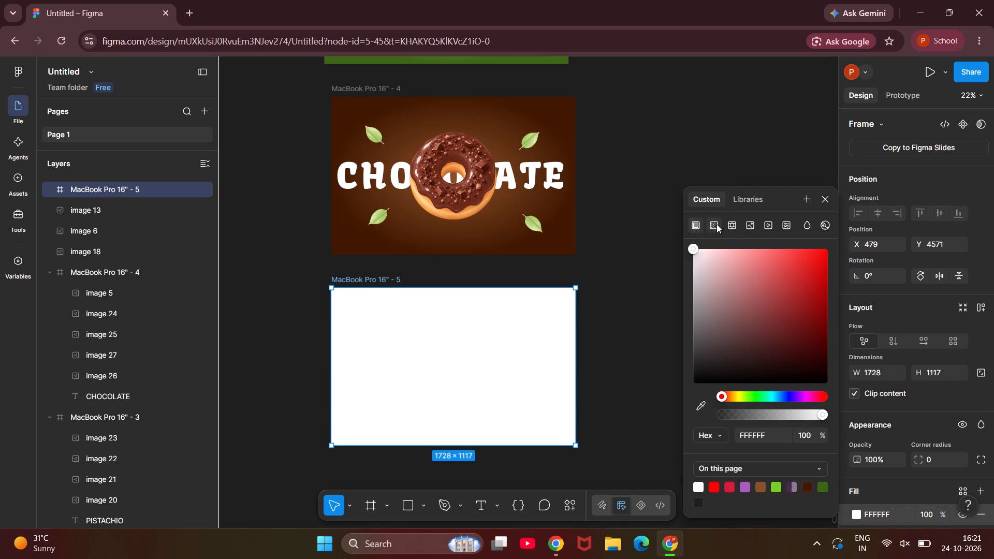
{"action": "left_click", "coordinate": [717, 223]}
{"action": "left_click", "coordinate": [713, 253]}
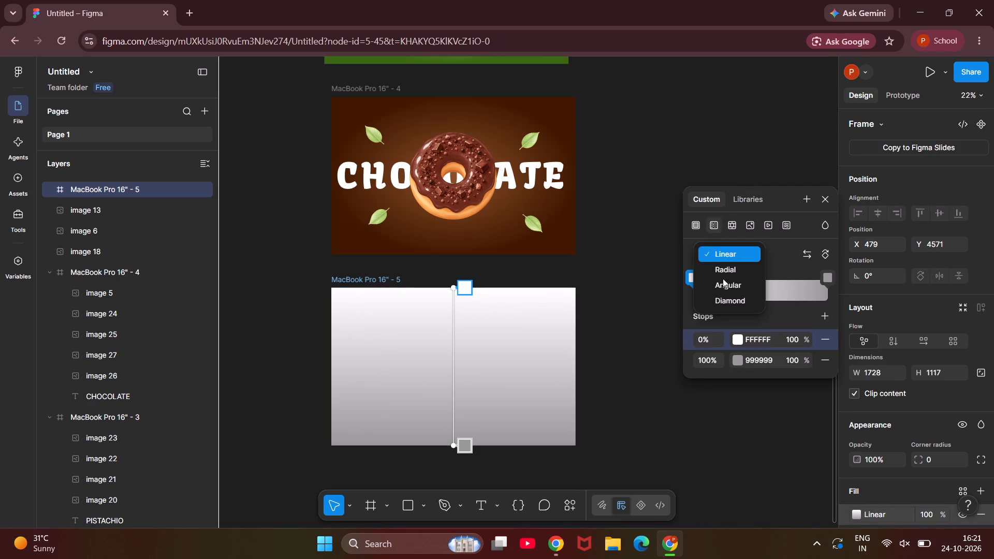
{"action": "left_click", "coordinate": [723, 273]}
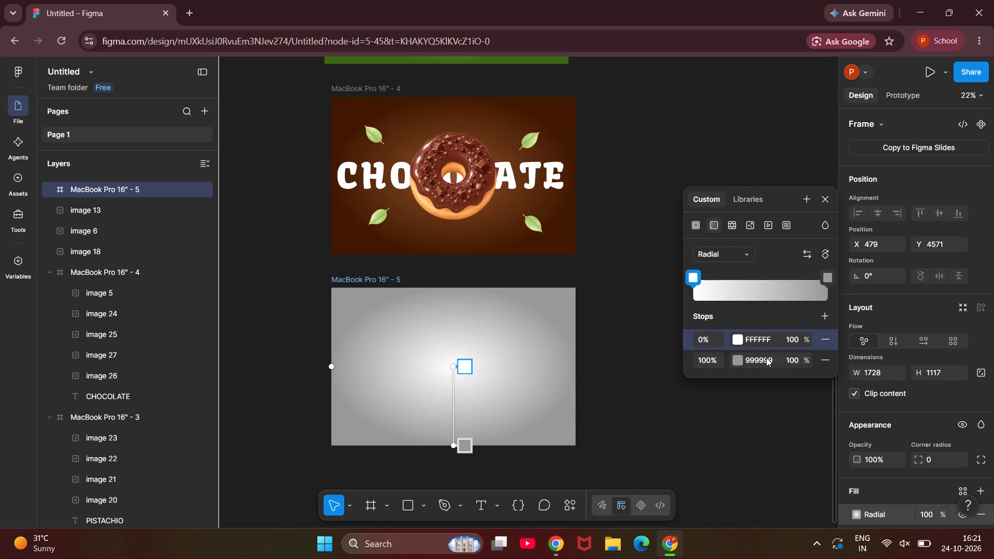
{"action": "double_click", "coordinate": [766, 358]}
{"action": "key", "text": "BackSpace"}
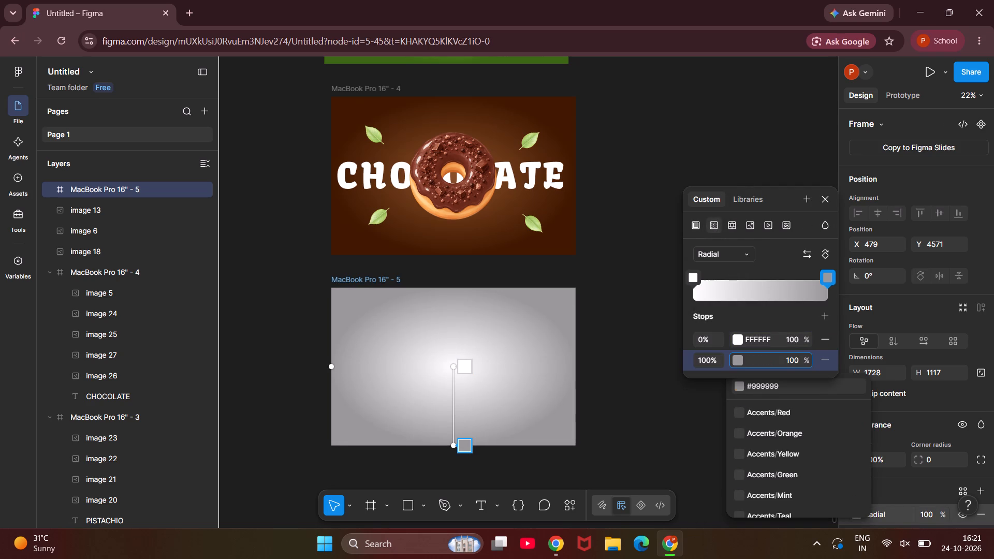
{"action": "key", "text": "ctrl+v"}
{"action": "key", "text": "Return"}
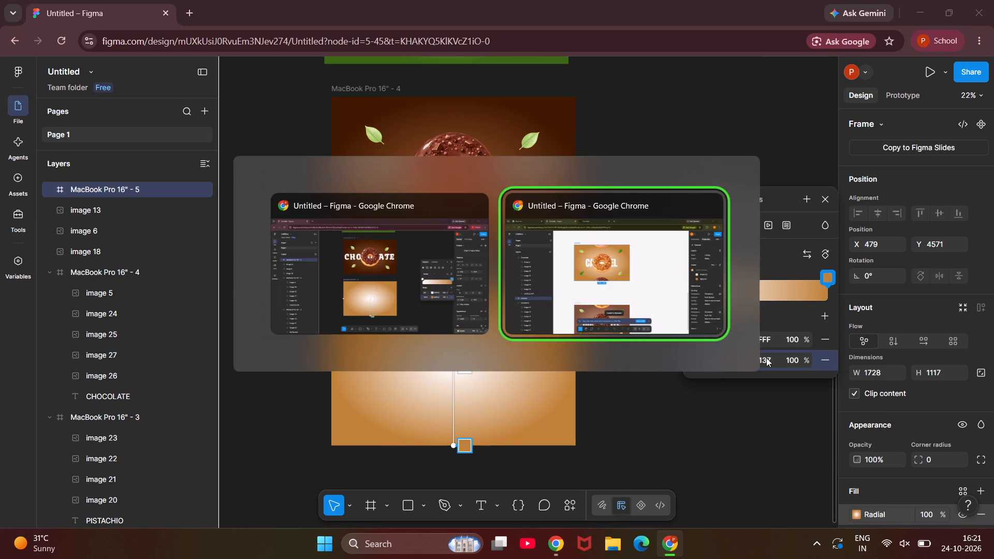
Copy the reference Caramel frame's lighter colour, #FBE7CD, and set it as the new frame's 0% gradient stop.
{"action": "double_click", "coordinate": [896, 256]}
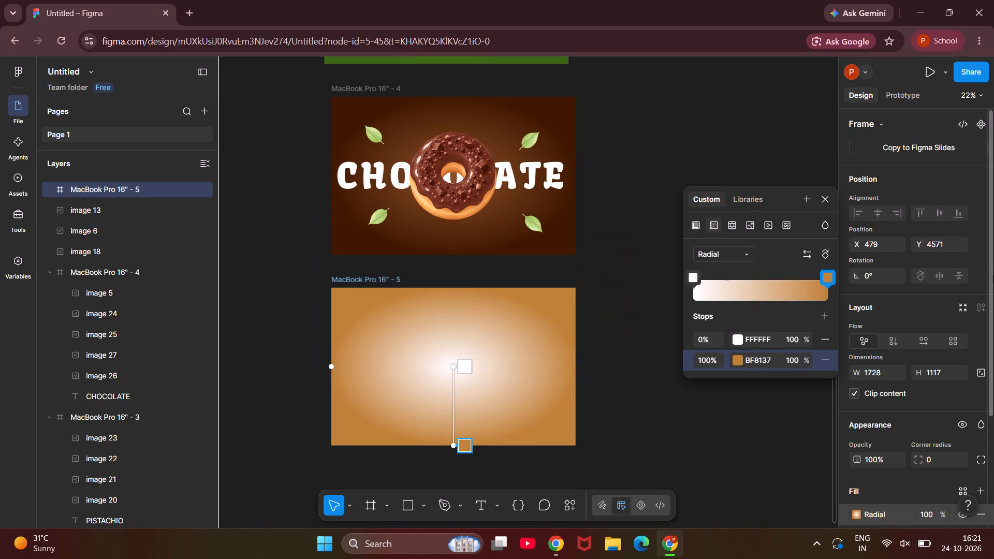
{"action": "double_click", "coordinate": [771, 337]}
{"action": "key", "text": "BackSpace"}
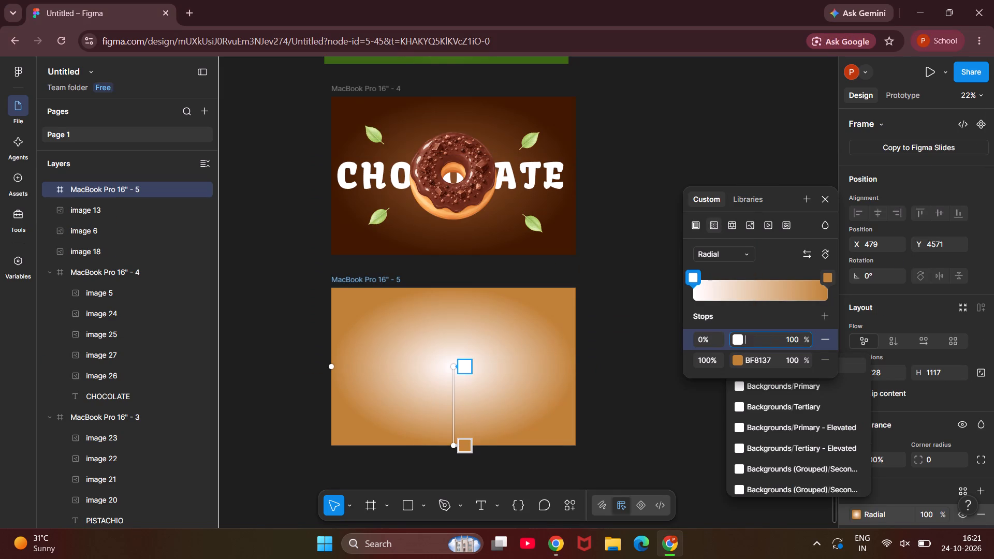
{"action": "key", "text": "ctrl+v"}
{"action": "key", "text": "Return"}
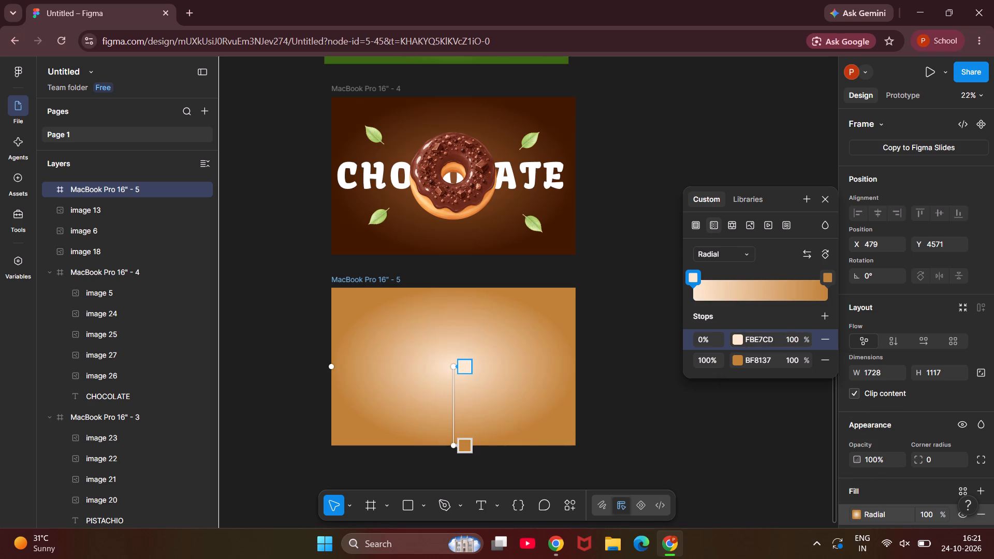
{"action": "left_click", "coordinate": [608, 292]}
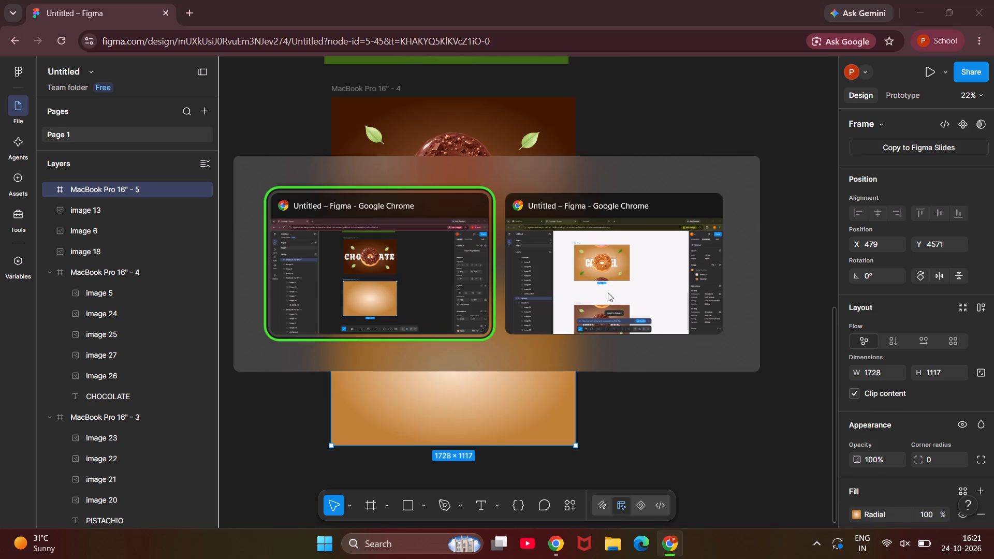
Copy the caramel donut image from the reference file's Caramel frame.
{"action": "left_click", "coordinate": [409, 187]}
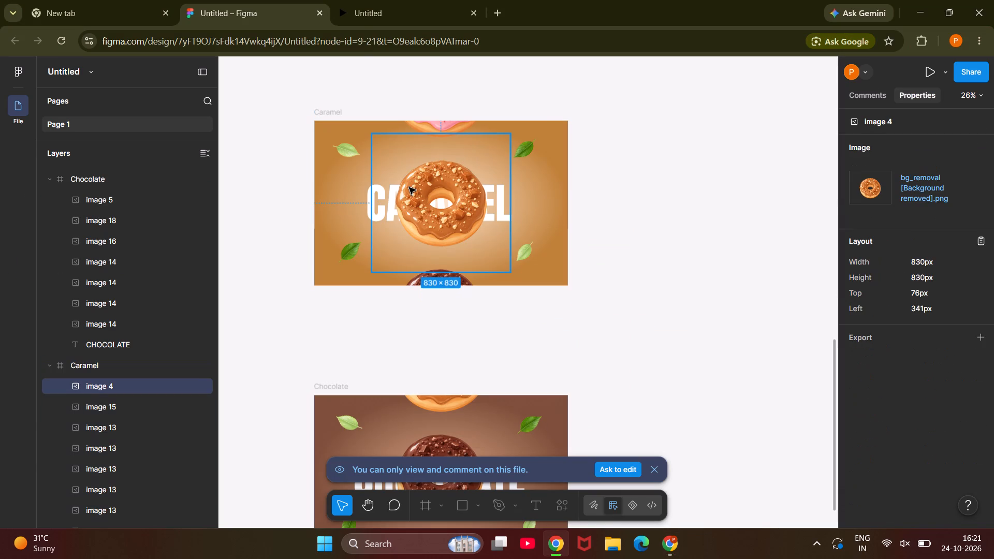
{"action": "key", "text": "ctrl+c"}
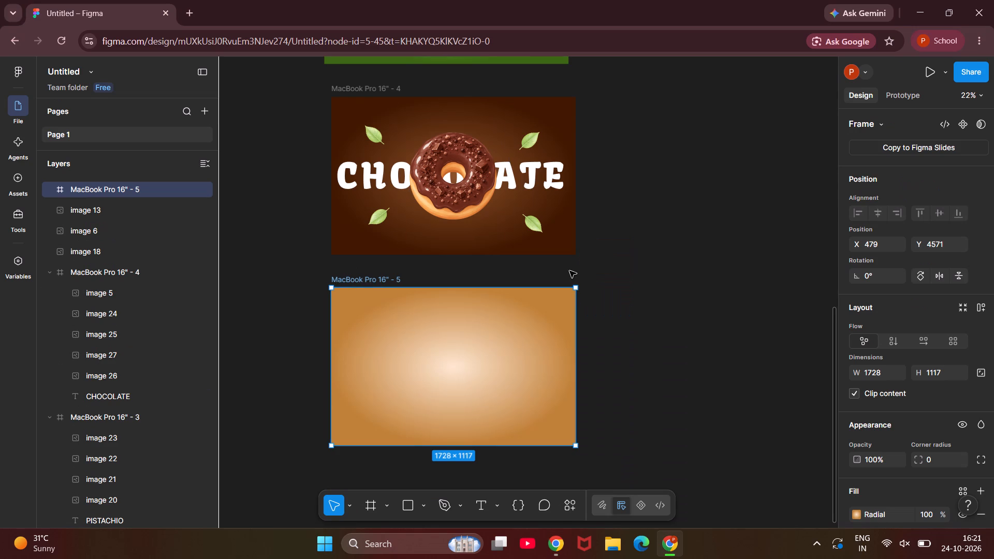
Add the text CARAMEL inside the new caramel gradient frame.
{"action": "left_click", "coordinate": [481, 509]}
{"action": "left_click", "coordinate": [358, 363]}
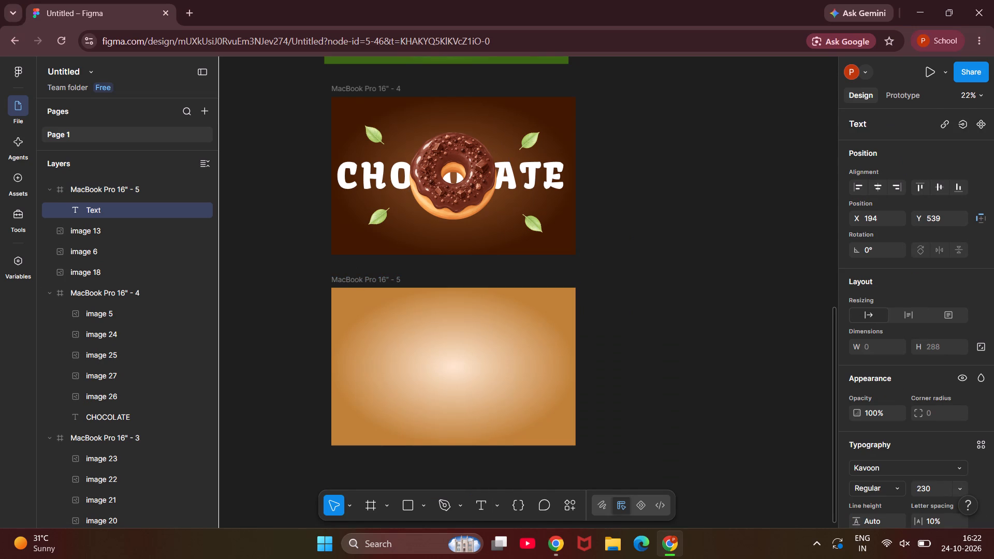
{"action": "type", "text": "CARAME"}
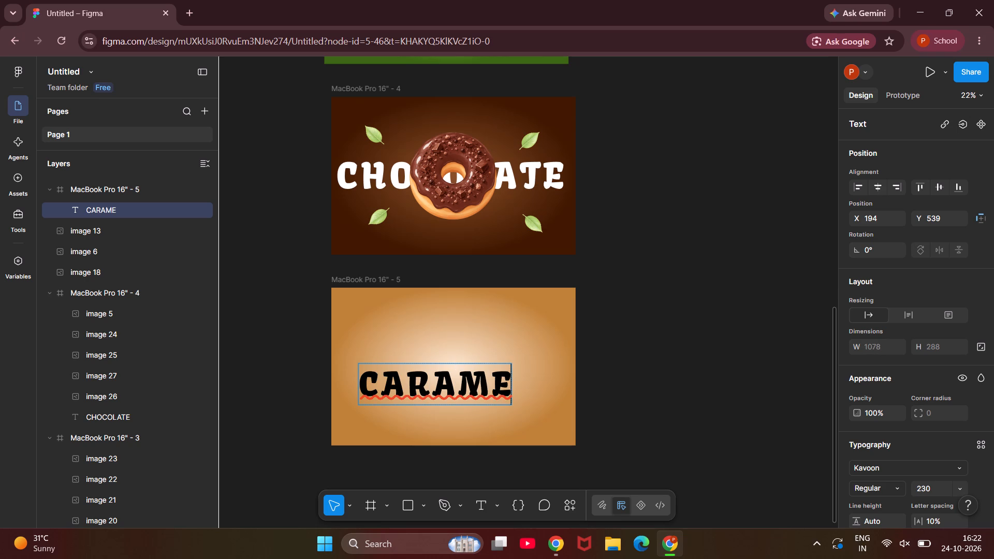
{"action": "key", "text": "l"}
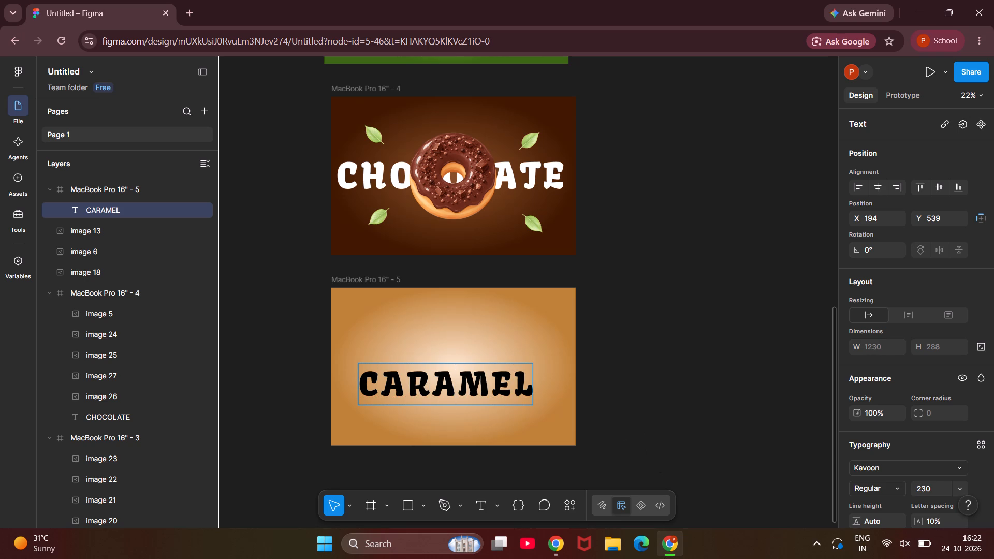
Change the CARAMEL text's fill colour to FFFFFF.
{"action": "double_click", "coordinate": [422, 380]}
{"action": "scroll", "coordinate": [921, 487], "scroll_direction": "down", "scroll_amount": 2}
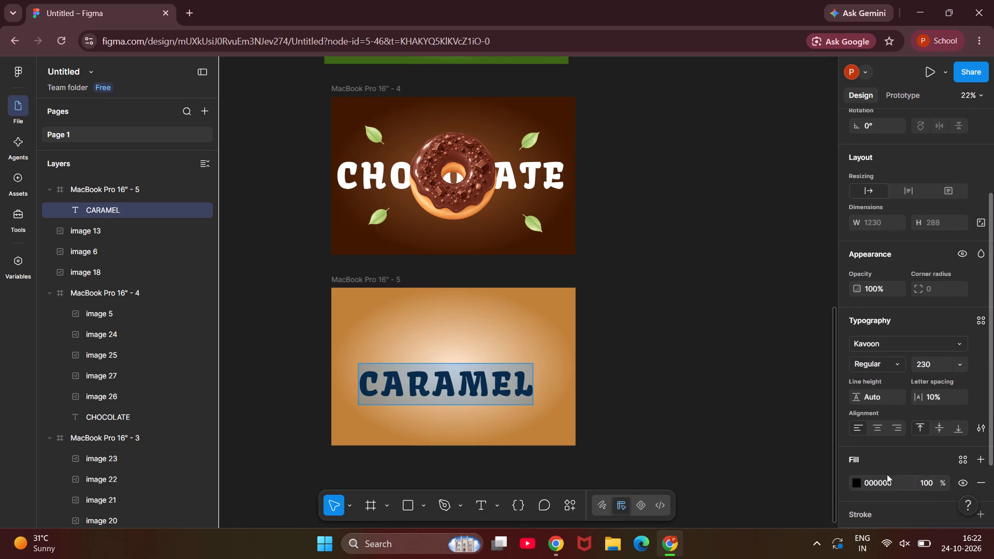
{"action": "left_click", "coordinate": [886, 480]}
{"action": "key", "text": "BackSpace"}
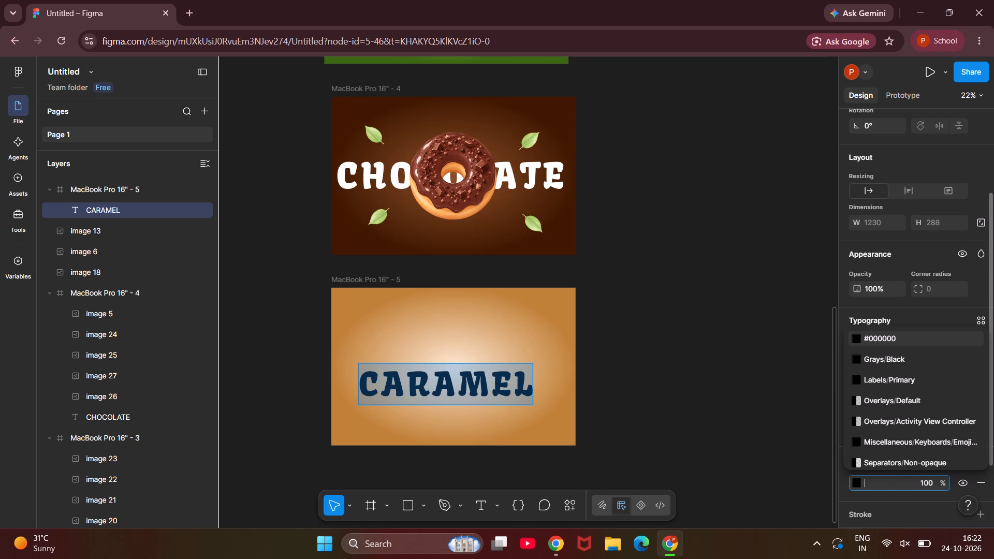
{"action": "type", "text": "FFFFF"}
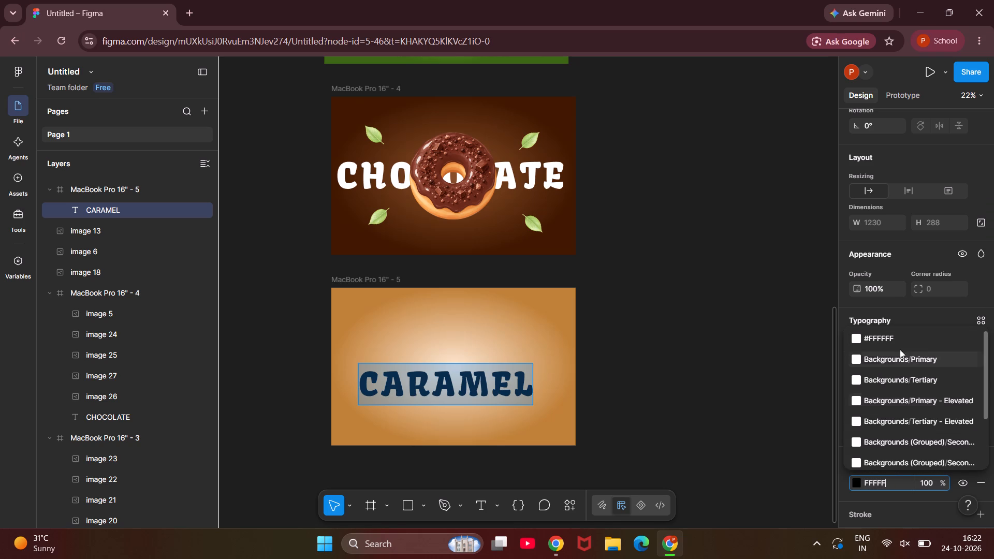
{"action": "left_click", "coordinate": [890, 335]}
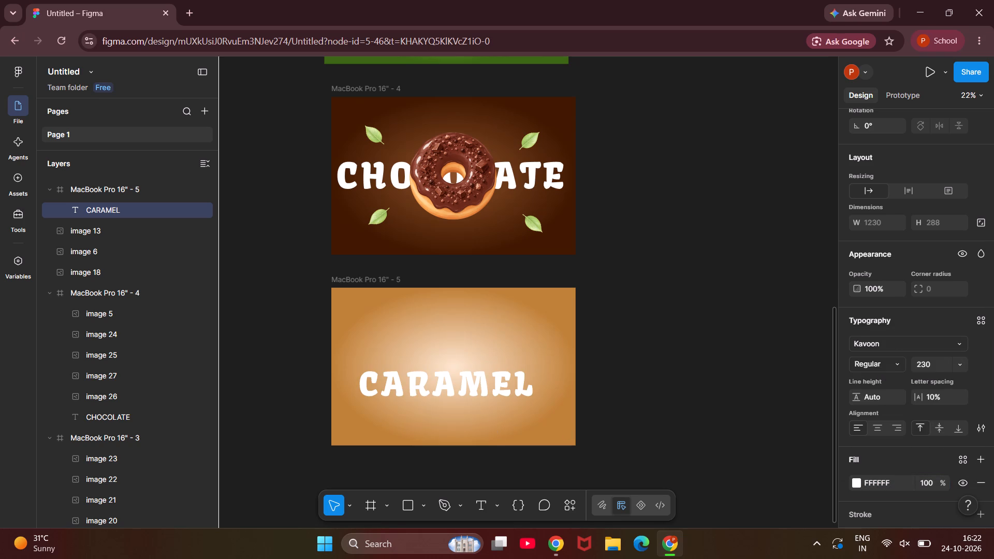
Shorten the CARAMEL text box to 1230 × 233 and centre it horizontally in the frame at about X 249, Y 411.
{"action": "left_click_drag", "start_coordinate": [739, 386], "coordinate": [448, 401]}
{"action": "left_click_drag", "start_coordinate": [448, 401], "coordinate": [459, 394]}
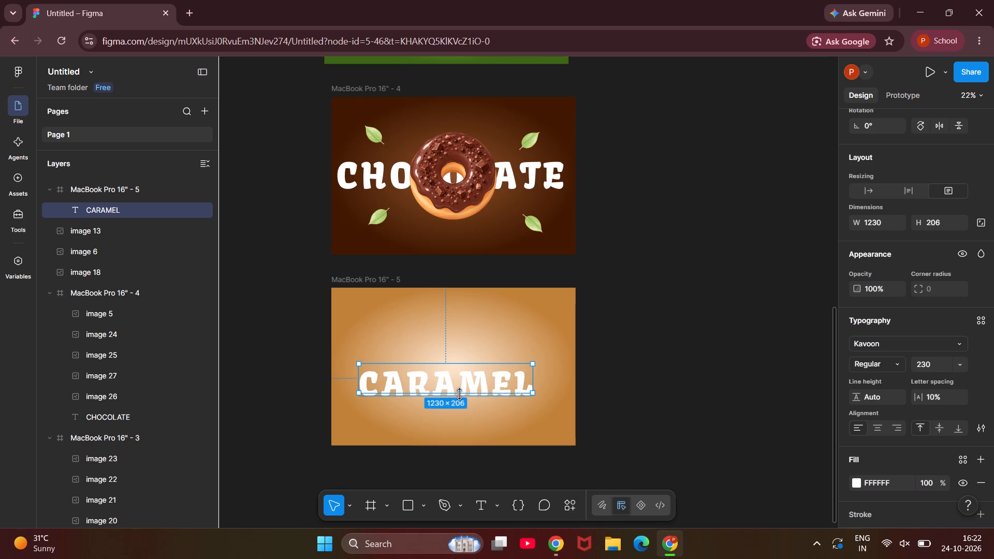
{"action": "left_click_drag", "start_coordinate": [459, 394], "coordinate": [459, 396]}
{"action": "left_click", "coordinate": [721, 355]}
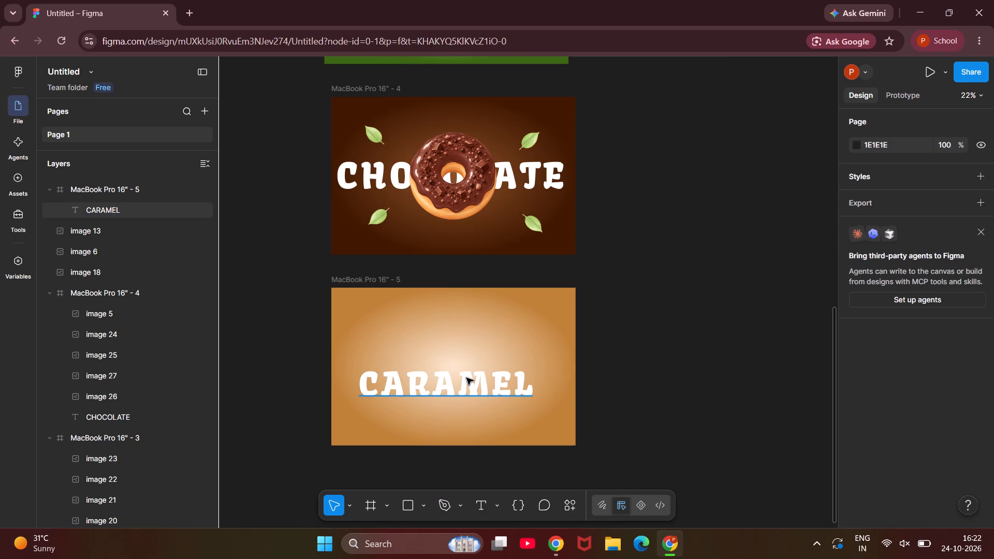
{"action": "left_click_drag", "start_coordinate": [466, 378], "coordinate": [472, 356]}
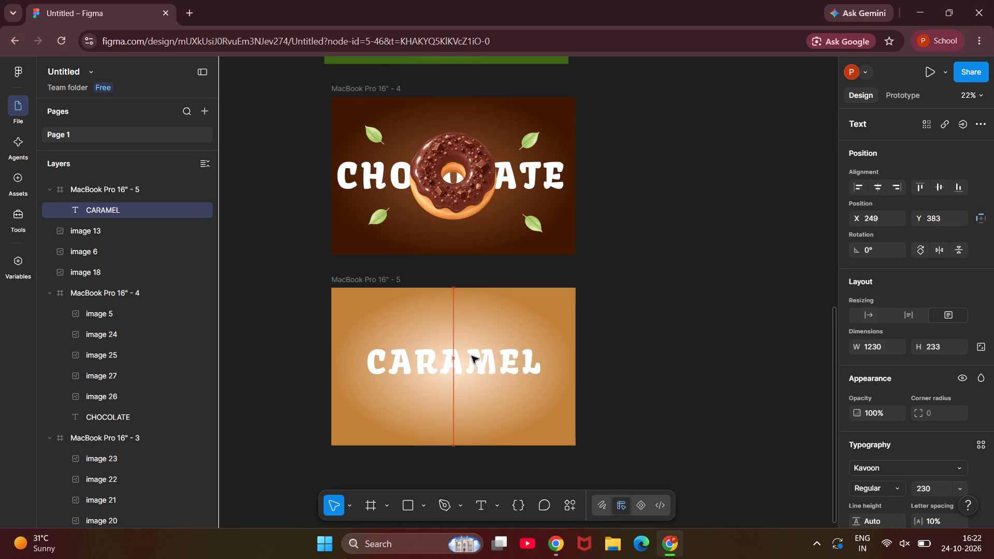
{"action": "left_click_drag", "start_coordinate": [472, 356], "coordinate": [473, 359]}
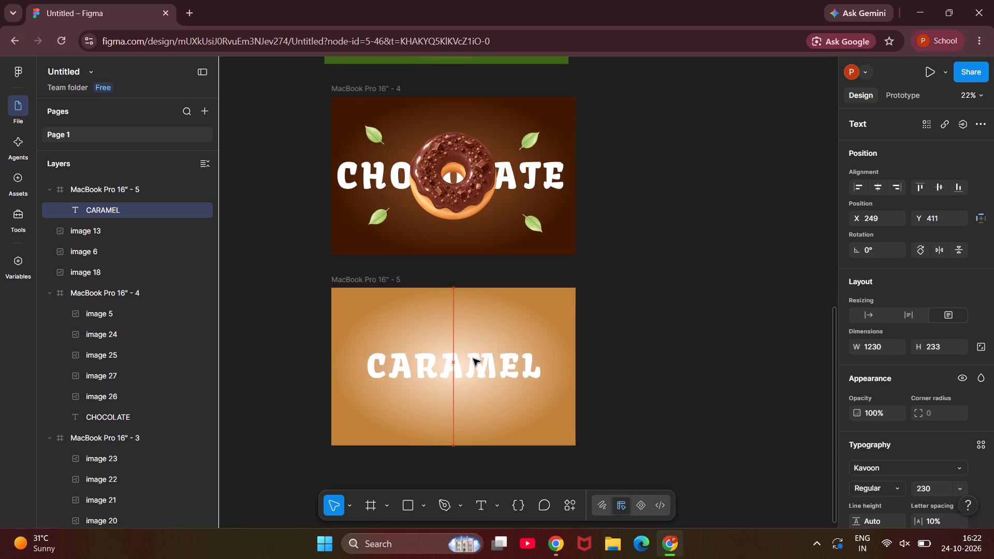
{"action": "left_click_drag", "start_coordinate": [473, 359], "coordinate": [473, 360]}
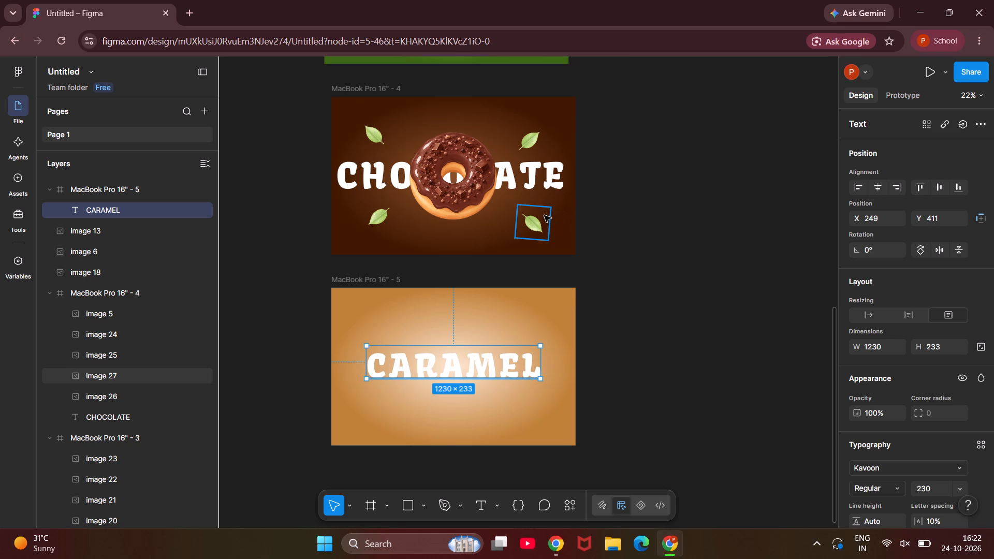
Duplicate the chocolate frame's lower-right leaf and place the copy below the L of CARAMEL, at about X 1285, Y 671.
{"action": "left_click", "coordinate": [544, 217]}
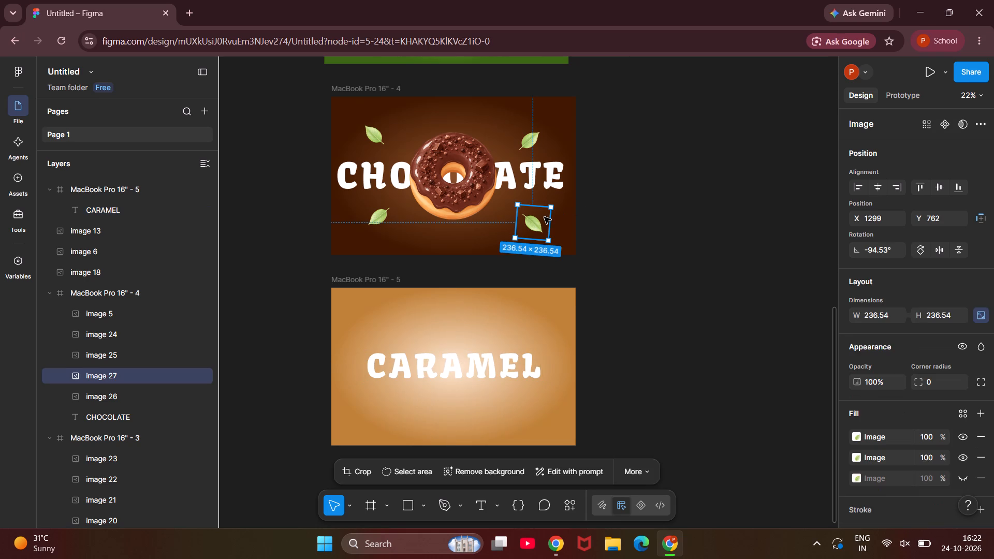
{"action": "key", "text": "ctrl+d"}
{"action": "left_click_drag", "start_coordinate": [542, 219], "coordinate": [549, 387]}
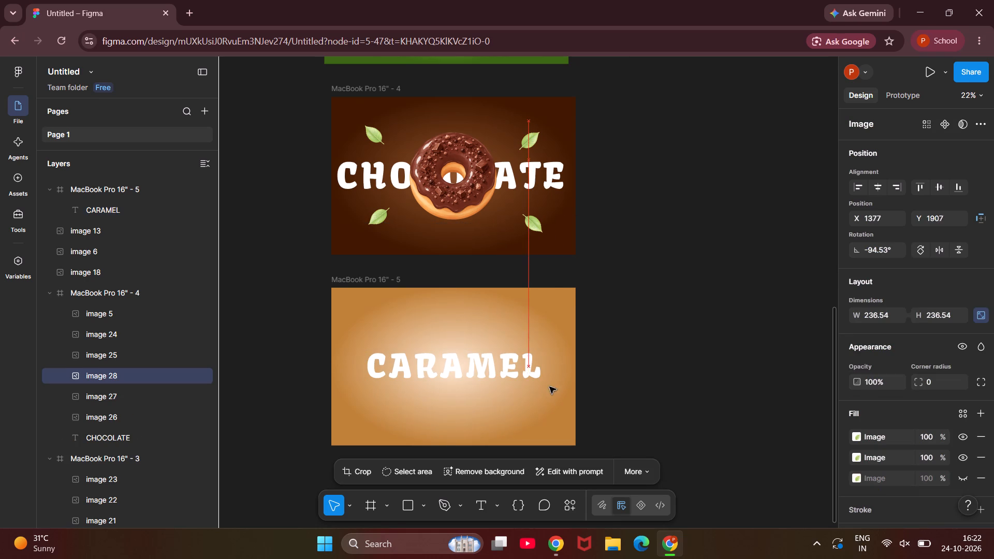
{"action": "left_click_drag", "start_coordinate": [549, 387], "coordinate": [540, 396]}
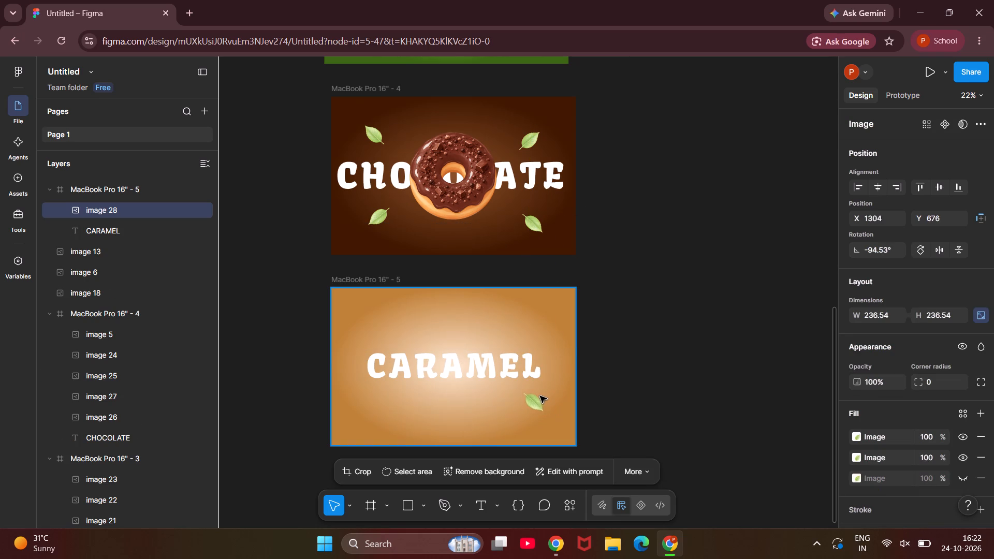
{"action": "left_click_drag", "start_coordinate": [540, 396], "coordinate": [539, 396]}
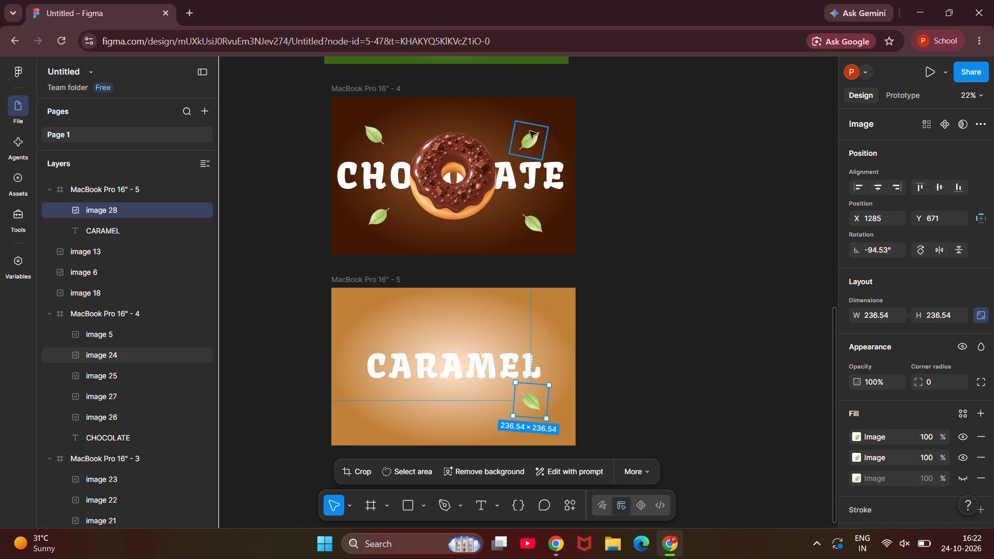
Duplicate the chocolate frame's upper-right leaf and place the copy above the end of CARAMEL, at about X 1202, Y 134.
{"action": "left_click", "coordinate": [530, 131]}
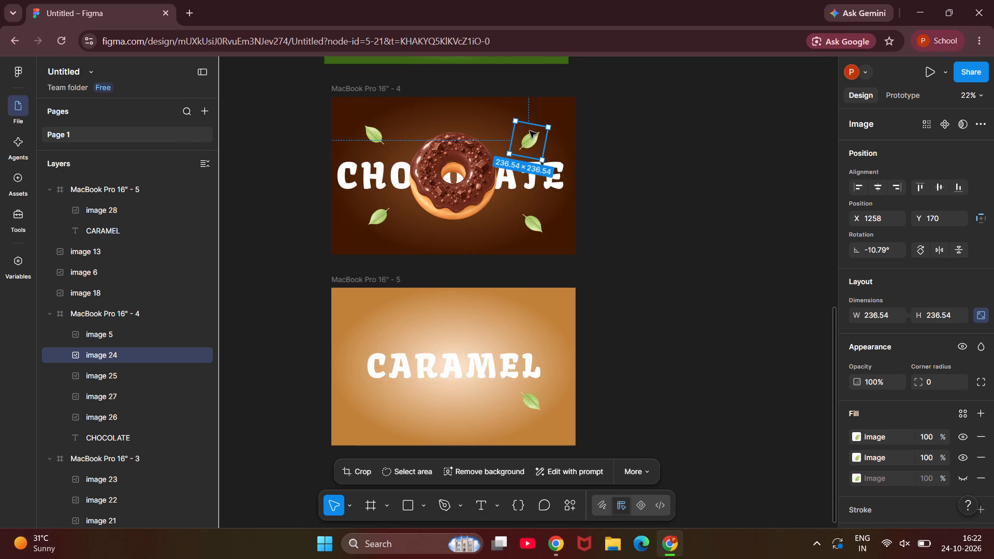
{"action": "left_click", "coordinate": [530, 131], "text": "ctrl"}
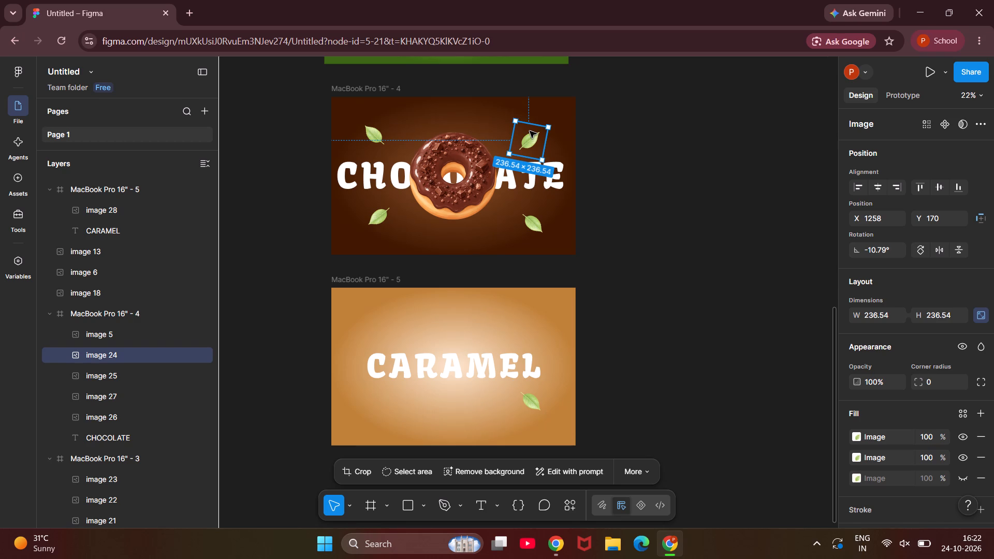
{"action": "left_click", "coordinate": [530, 131], "text": "ctrl"}
{"action": "key", "text": "ctrl+d"}
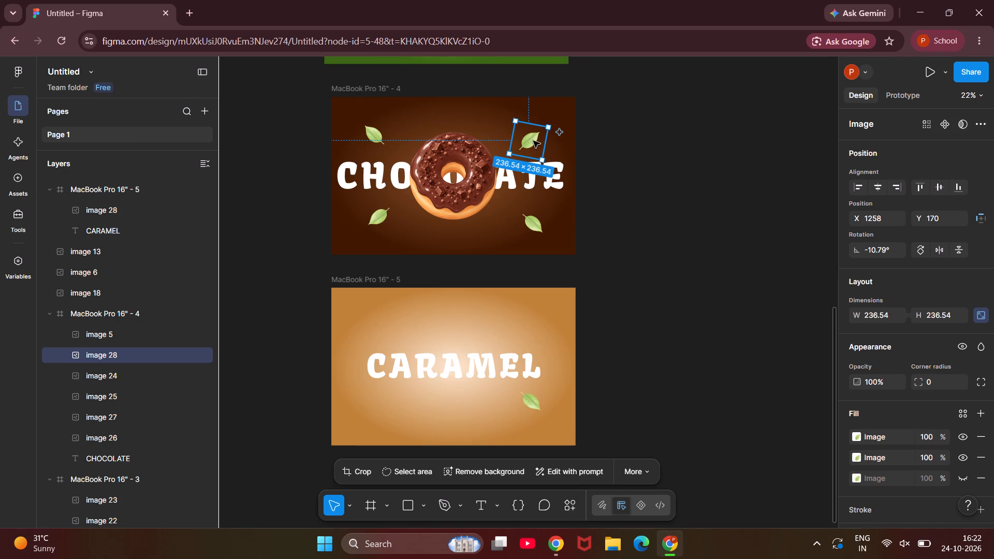
{"action": "left_click_drag", "start_coordinate": [533, 144], "coordinate": [523, 331]}
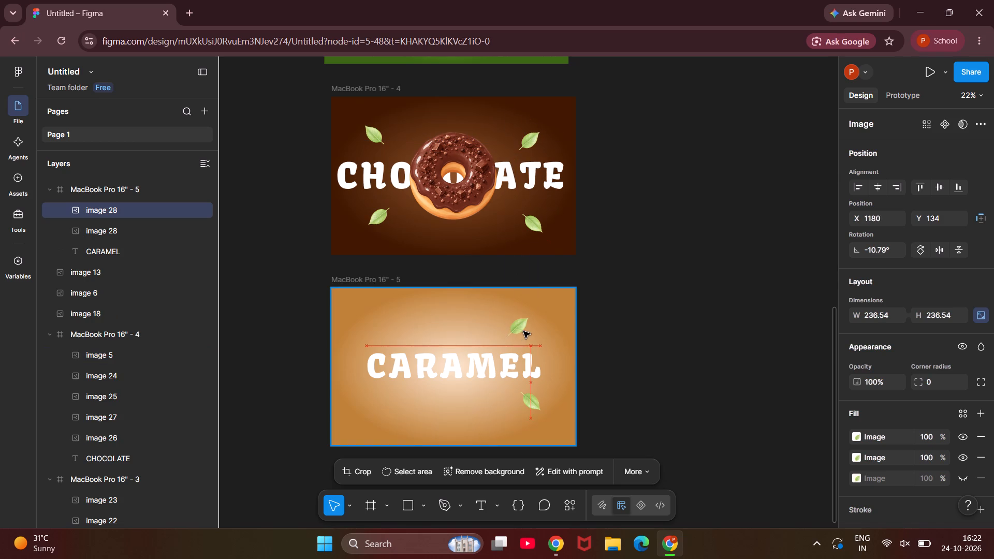
{"action": "left_click_drag", "start_coordinate": [523, 331], "coordinate": [526, 331]}
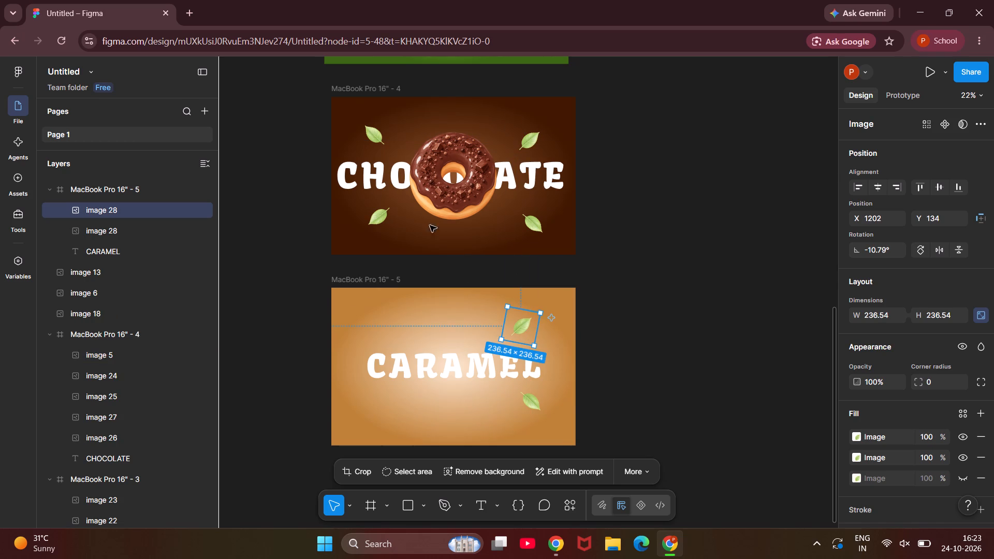
Duplicate the chocolate frame's upper-left leaf and place the copy above the start of CARAMEL, at about X 177, Y 150.
{"action": "left_click", "coordinate": [378, 137]}
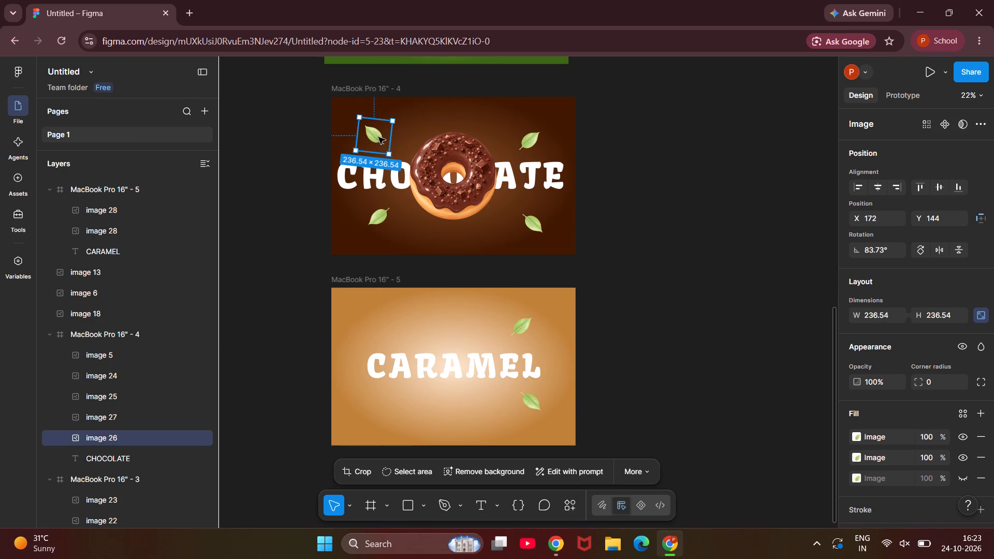
{"action": "key", "text": "ctrl+c"}
{"action": "left_click", "coordinate": [378, 137]}
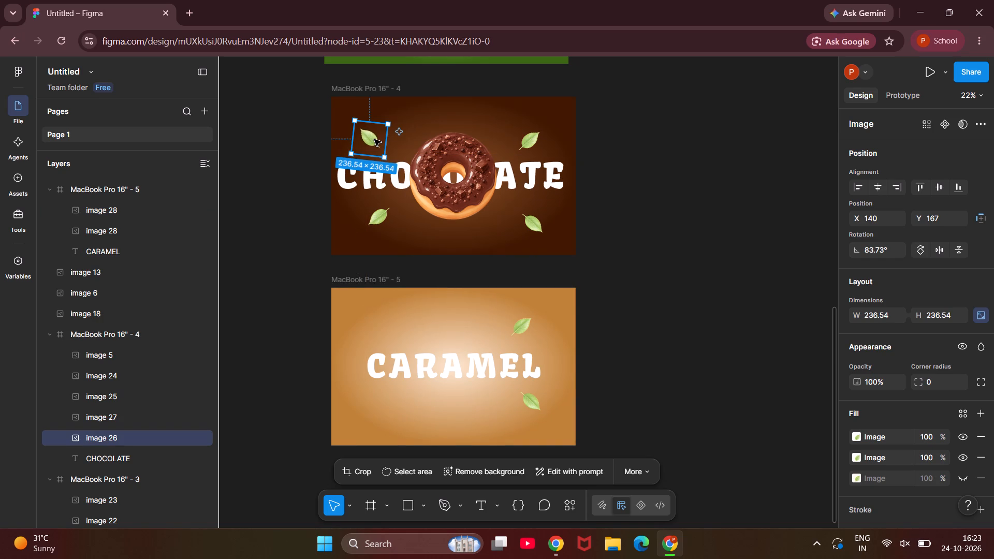
{"action": "key", "text": "ctrl+d"}
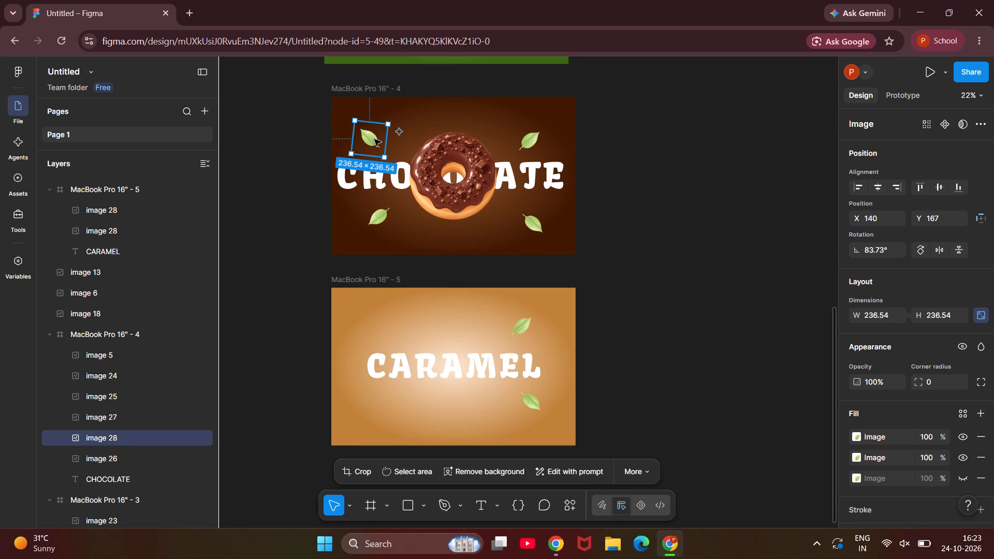
{"action": "left_click_drag", "start_coordinate": [374, 139], "coordinate": [379, 328]}
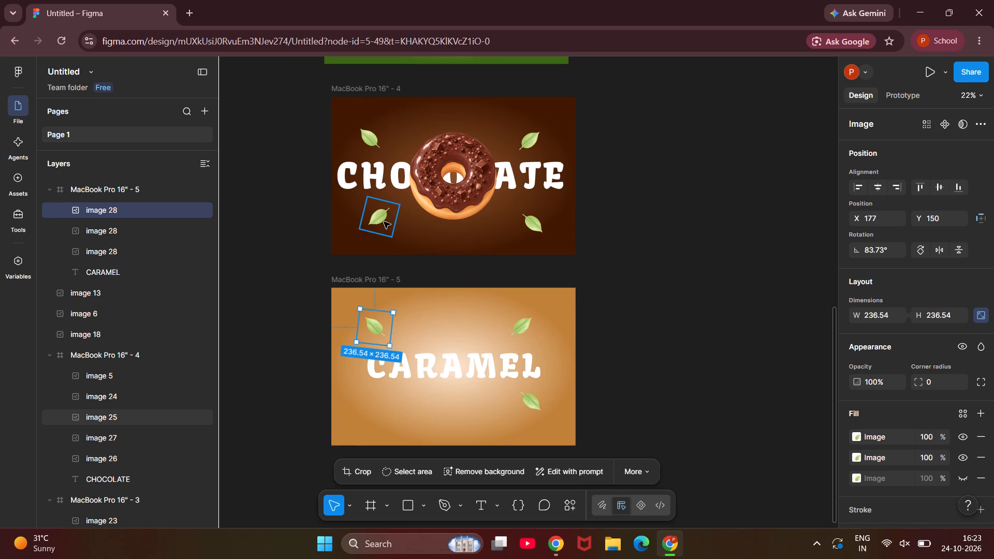
Duplicate the chocolate frame's lower-left leaf and place the copy below the start of CARAMEL, at about X 152, Y 695.
{"action": "left_click", "coordinate": [384, 222]}
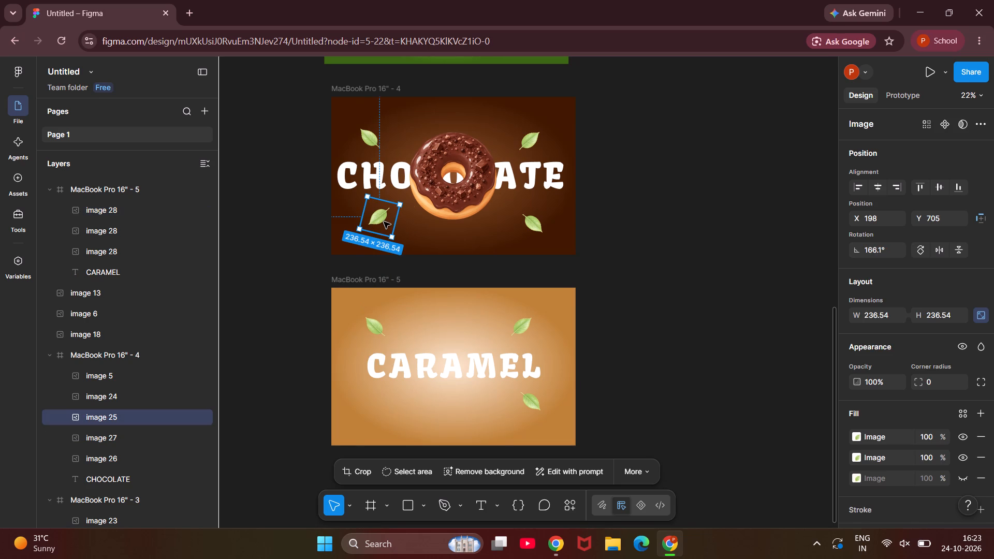
{"action": "key", "text": "ctrl+d"}
{"action": "left_click_drag", "start_coordinate": [384, 222], "coordinate": [367, 411]}
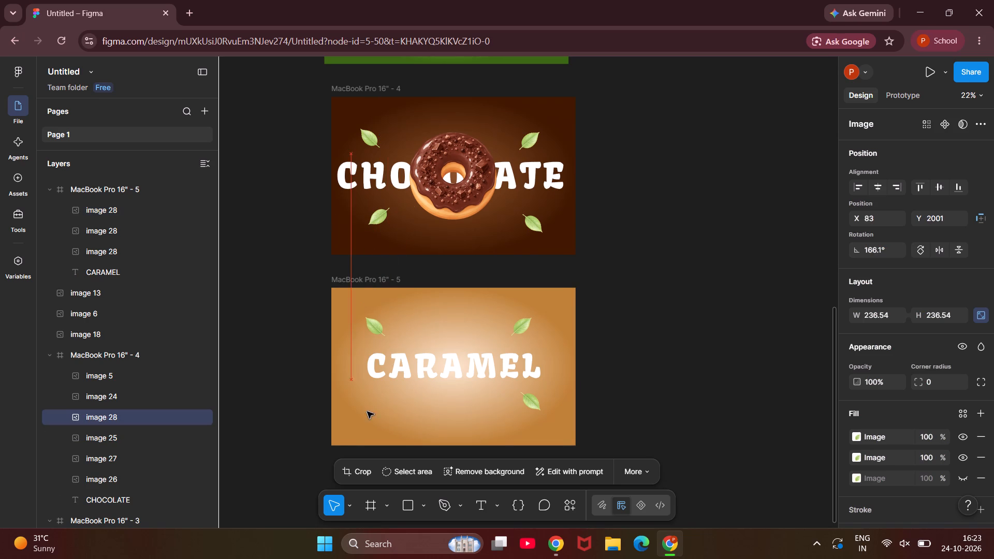
{"action": "left_click_drag", "start_coordinate": [367, 411], "coordinate": [376, 411]}
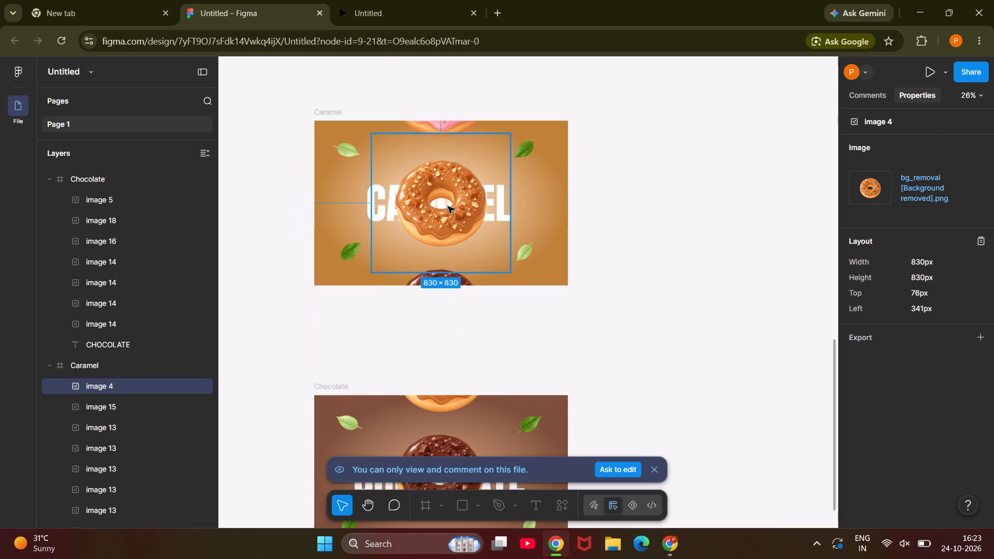
Copy the caramel donut image from the reference file, paste it into the new frame and position it over the middle of CARAMEL.
{"action": "left_click", "coordinate": [448, 207]}
{"action": "left_click", "coordinate": [448, 207], "text": "ctrl"}
{"action": "key", "text": "ctrl+c"}
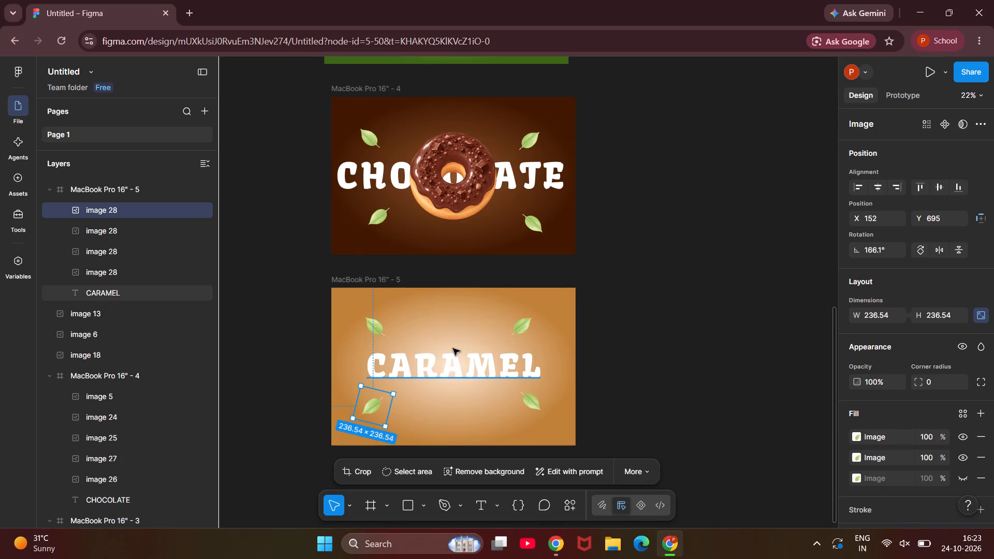
{"action": "left_click", "coordinate": [452, 348], "text": "ctrl"}
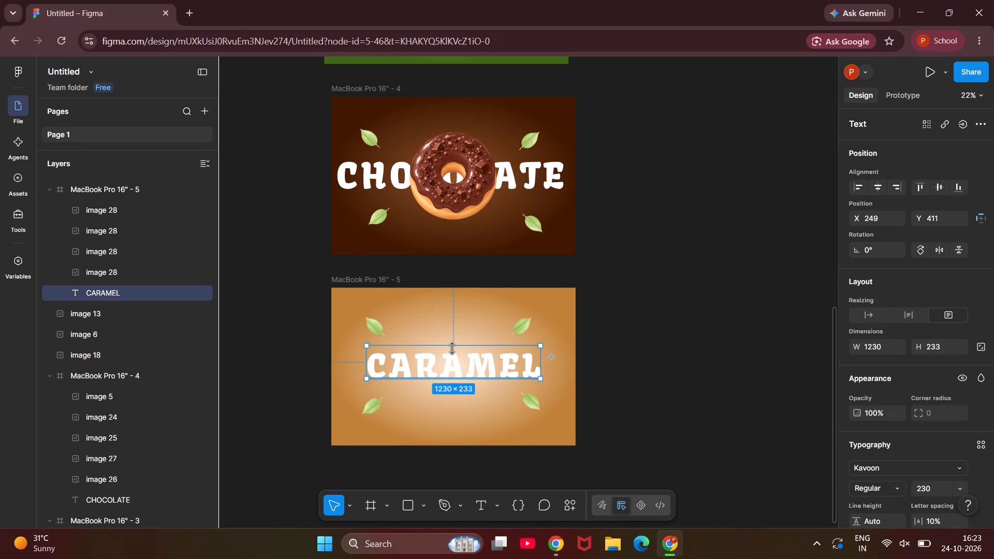
{"action": "key", "text": "ctrl+v"}
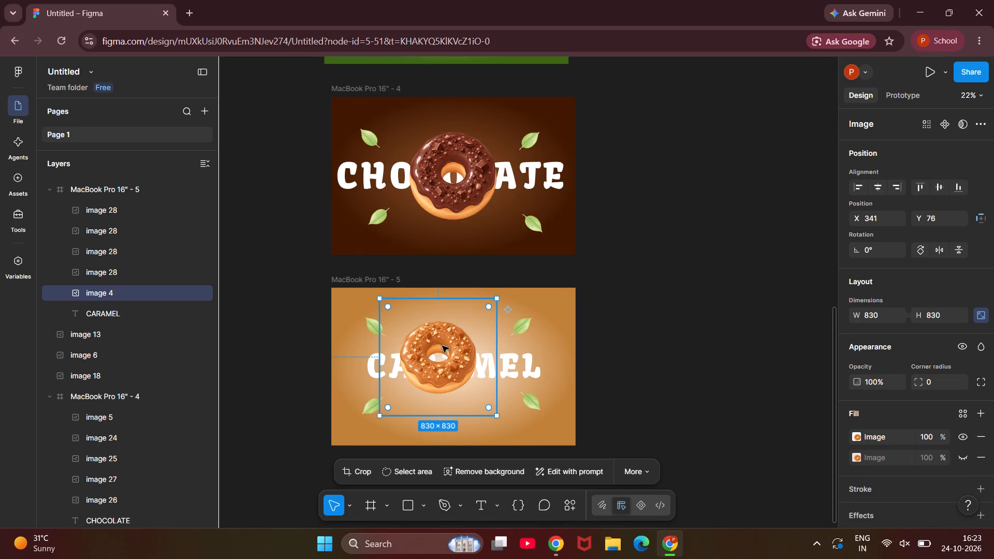
{"action": "left_click_drag", "start_coordinate": [434, 357], "coordinate": [444, 371]}
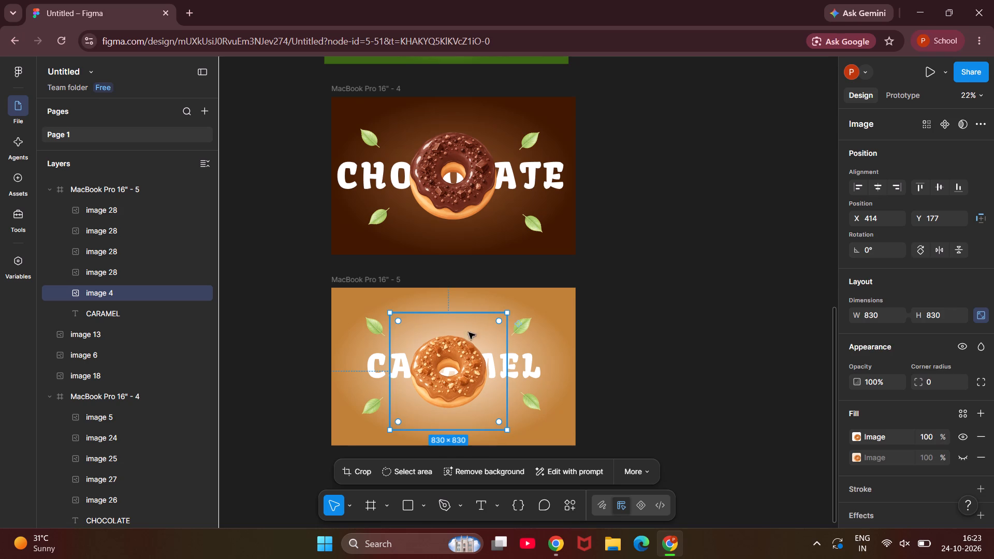
Enlarge the caramel donut image to about 934 × 934, keeping it over the middle of CARAMEL, and deselect it.
{"action": "left_click_drag", "start_coordinate": [511, 364], "coordinate": [521, 365]}
{"action": "left_click", "coordinate": [449, 370]}
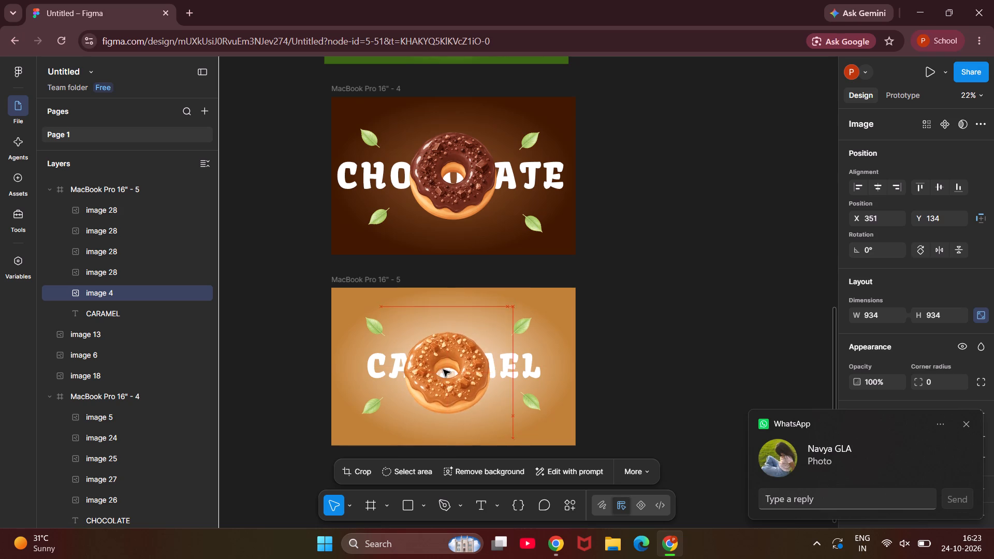
{"action": "left_click", "coordinate": [669, 297]}
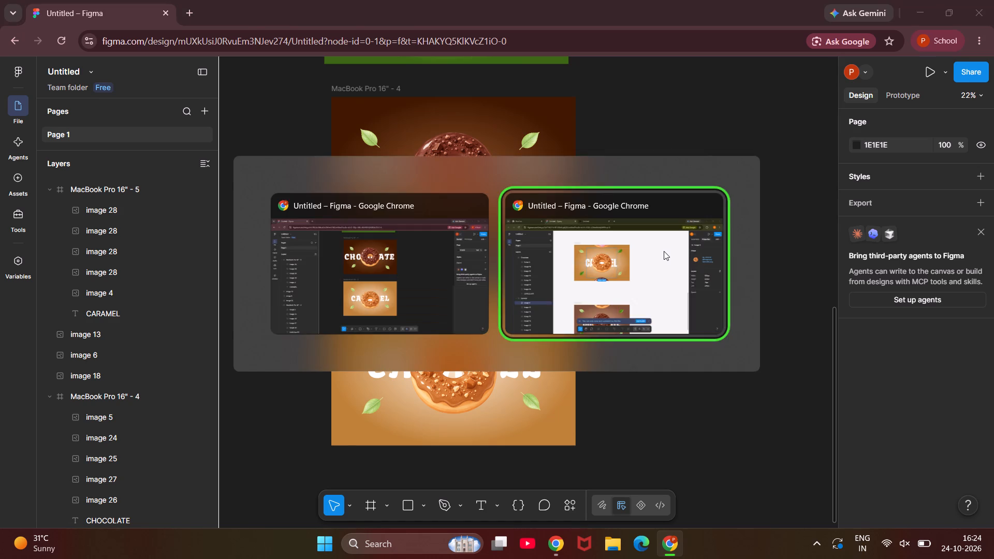
Copy the pink donut slice at the top edge of the reference file's Caramel frame.
{"action": "left_click", "coordinate": [619, 272]}
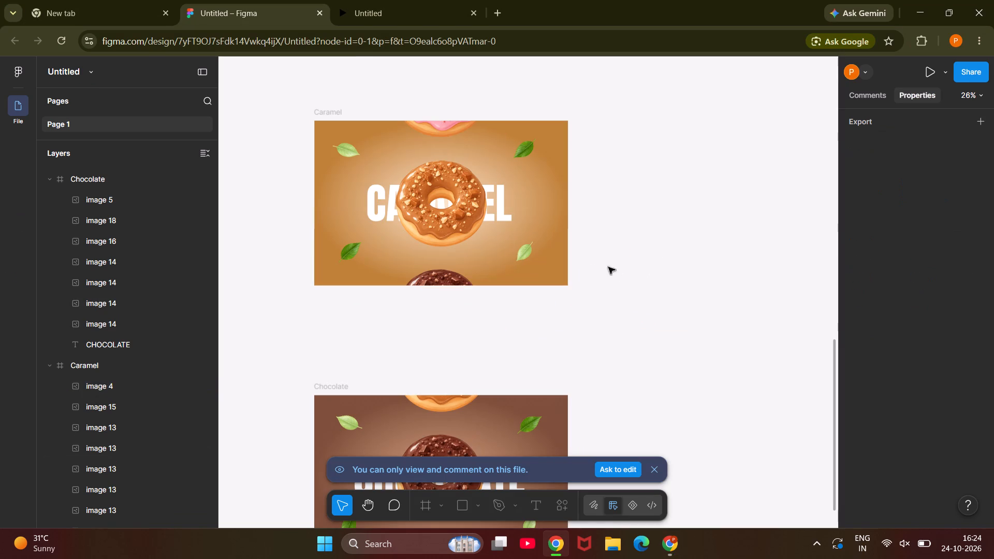
{"action": "left_click", "coordinate": [446, 125]}
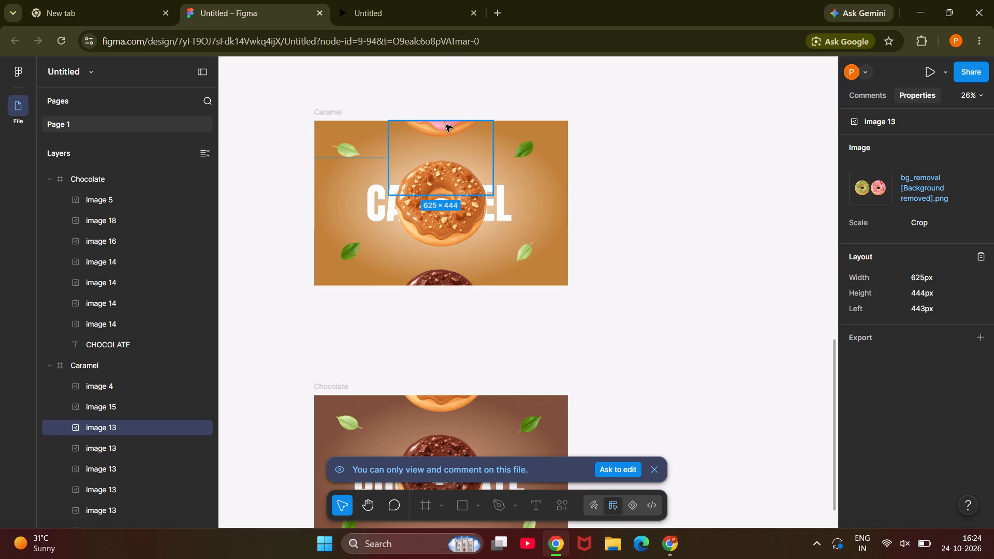
{"action": "key", "text": "ctrl+c"}
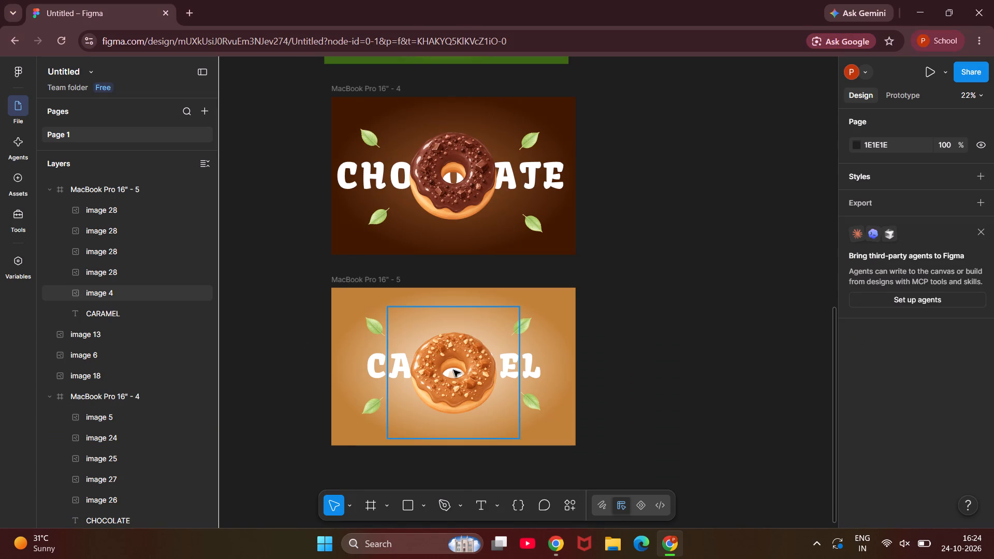
Move the caramel donut in the new frame slightly upward, to about X 397, Y 92.
{"action": "left_click_drag", "start_coordinate": [454, 370], "coordinate": [455, 364]}
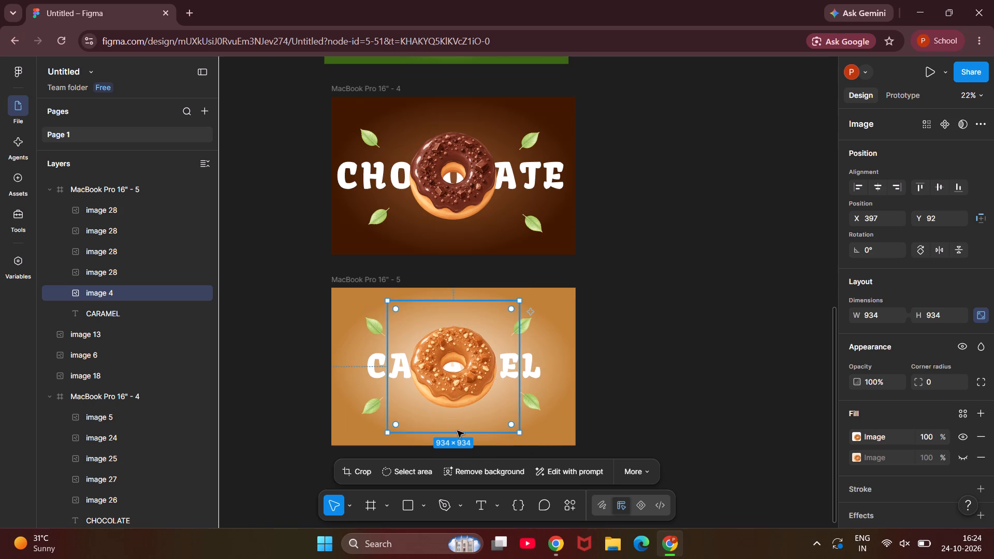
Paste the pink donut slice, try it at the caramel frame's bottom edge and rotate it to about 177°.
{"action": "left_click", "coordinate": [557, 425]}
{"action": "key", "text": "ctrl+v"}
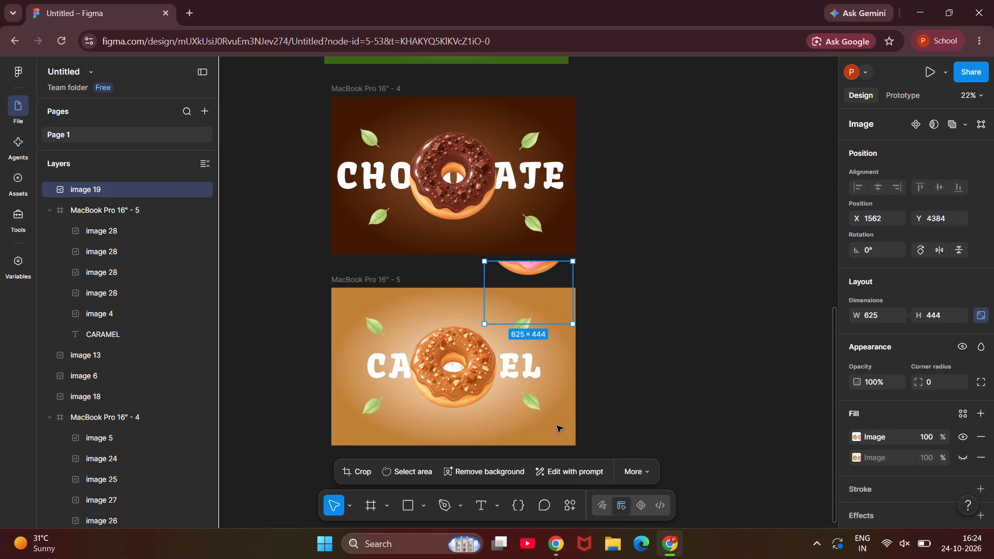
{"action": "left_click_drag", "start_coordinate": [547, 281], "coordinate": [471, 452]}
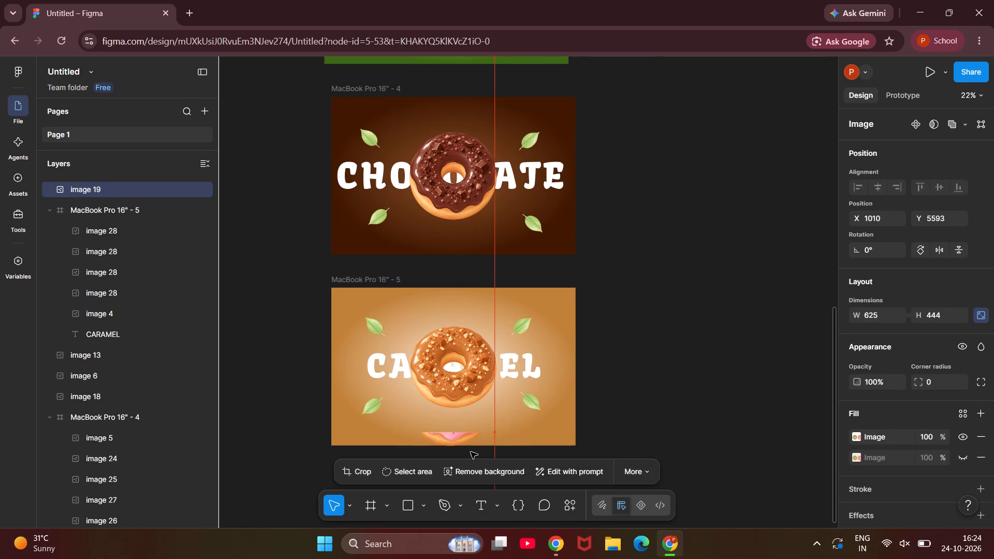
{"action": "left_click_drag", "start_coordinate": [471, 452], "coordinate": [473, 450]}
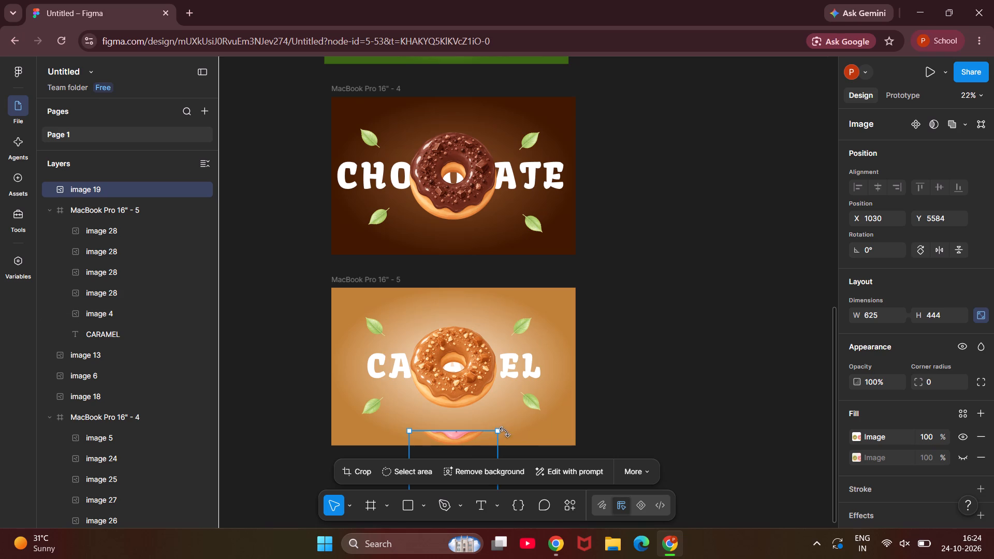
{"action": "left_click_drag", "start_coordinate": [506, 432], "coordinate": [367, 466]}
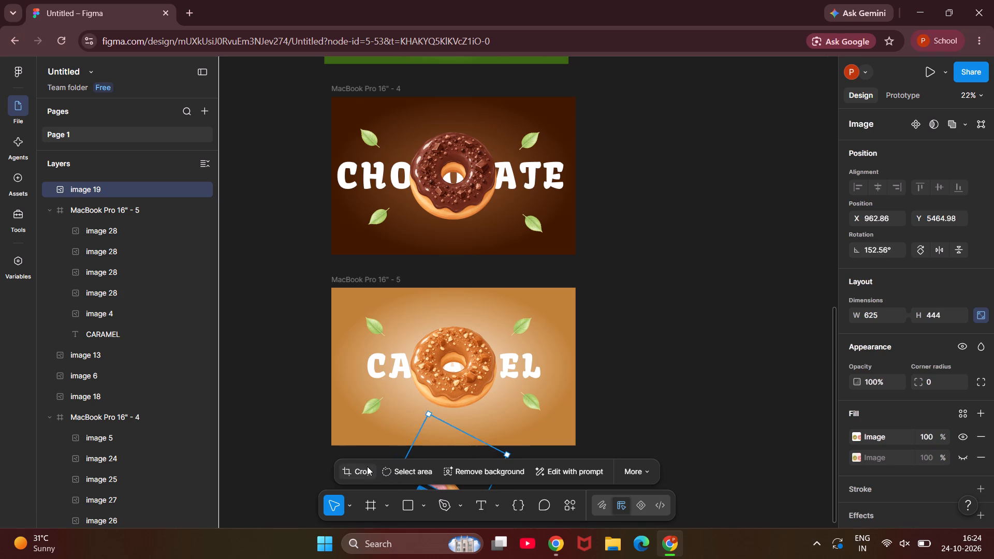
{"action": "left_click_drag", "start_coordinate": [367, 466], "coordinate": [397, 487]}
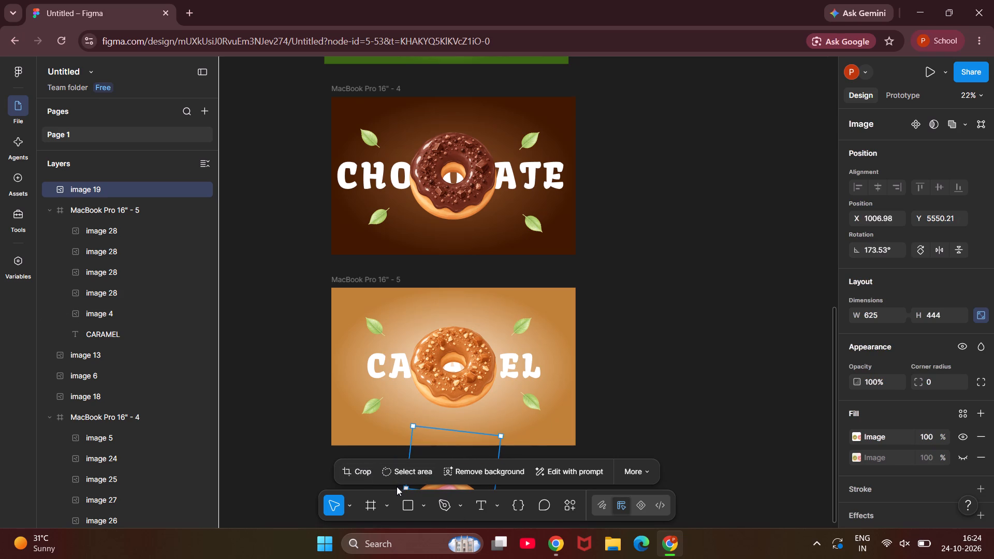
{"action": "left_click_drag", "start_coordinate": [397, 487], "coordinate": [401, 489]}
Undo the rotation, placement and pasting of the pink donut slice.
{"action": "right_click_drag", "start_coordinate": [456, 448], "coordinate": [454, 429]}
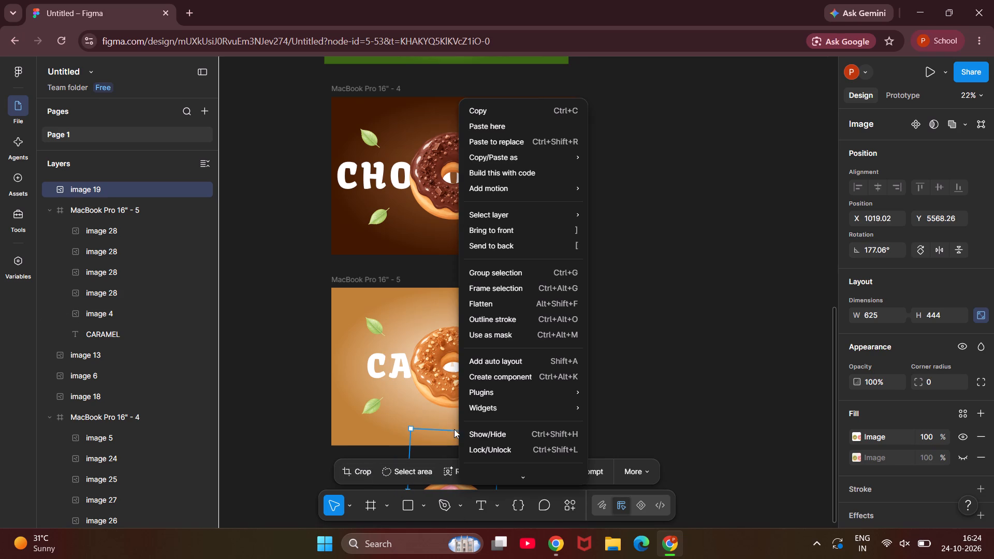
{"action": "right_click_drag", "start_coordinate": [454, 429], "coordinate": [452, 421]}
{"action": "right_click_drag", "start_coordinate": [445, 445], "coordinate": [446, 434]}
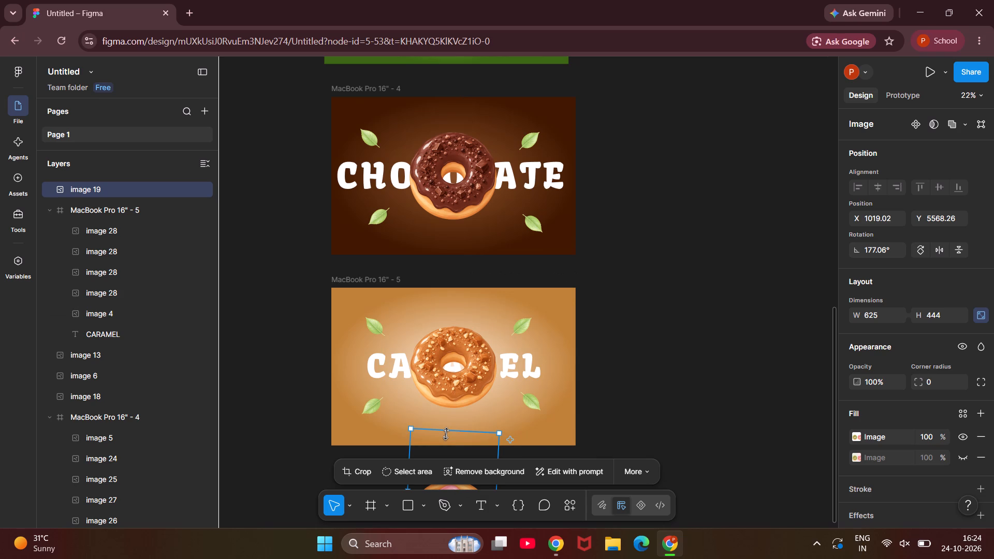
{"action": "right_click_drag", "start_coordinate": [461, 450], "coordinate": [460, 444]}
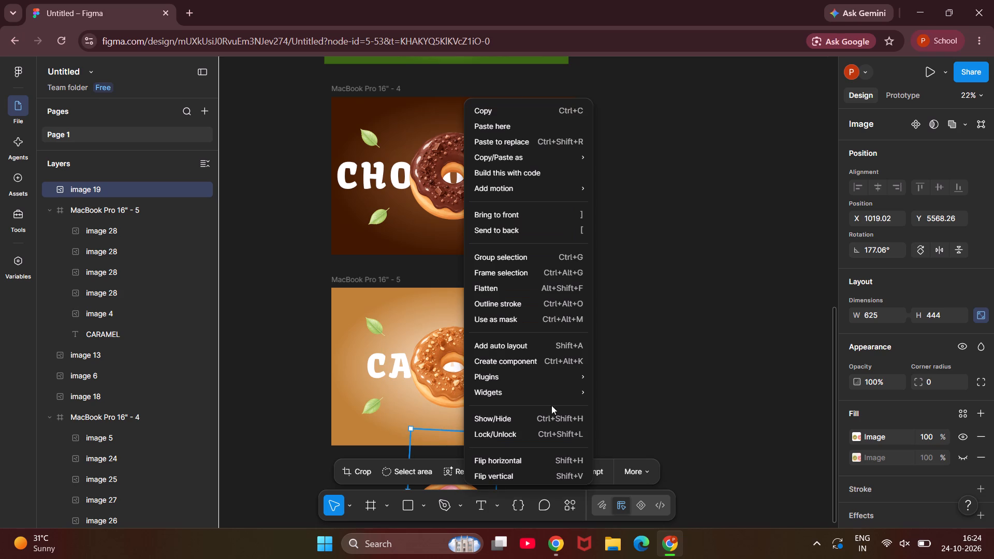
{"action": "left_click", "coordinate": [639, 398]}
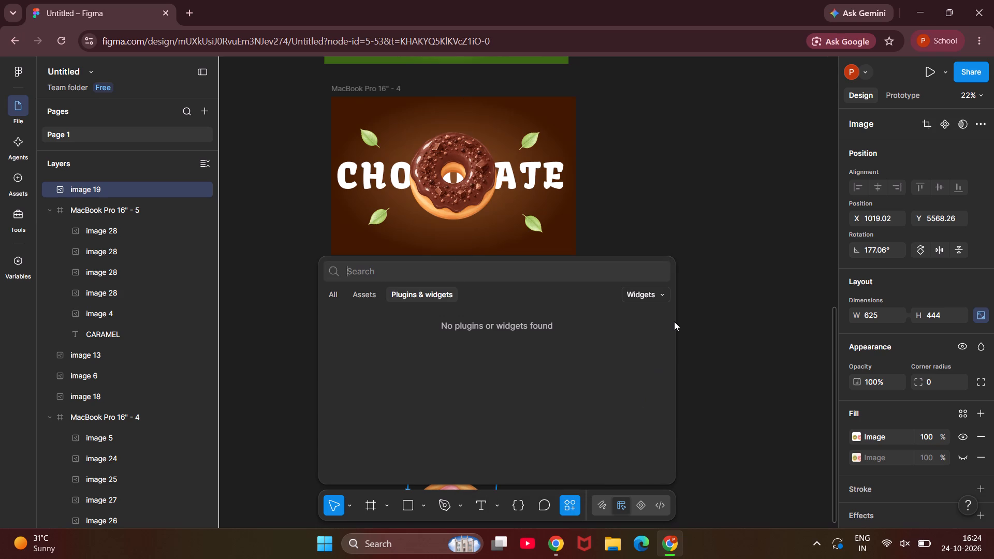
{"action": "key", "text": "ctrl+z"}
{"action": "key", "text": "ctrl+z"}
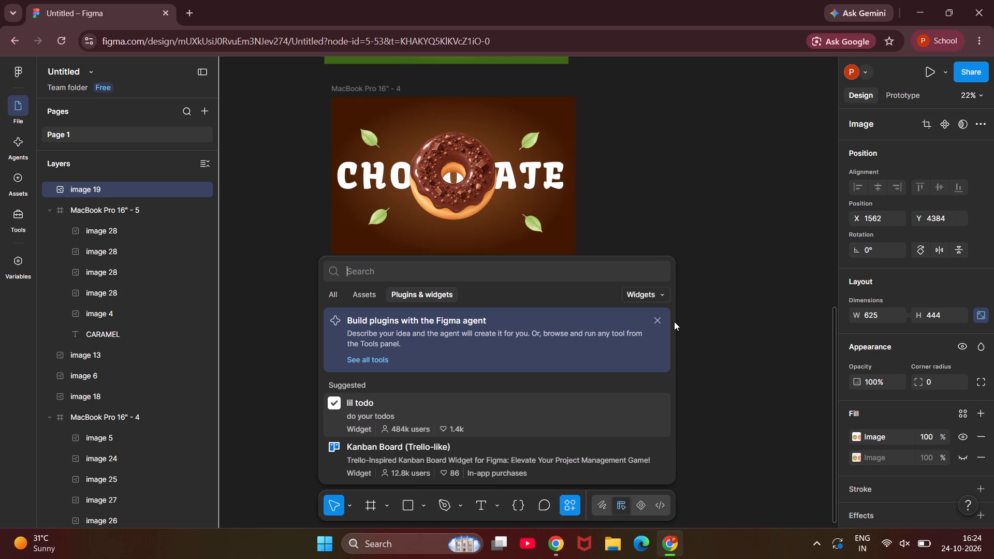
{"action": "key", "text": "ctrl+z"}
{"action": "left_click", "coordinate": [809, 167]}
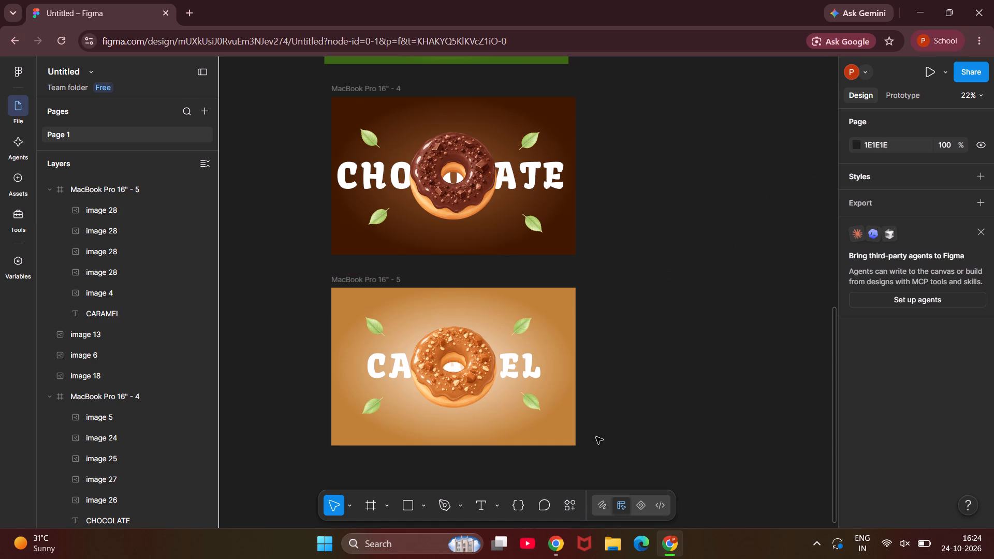
Copy the pink donut slice from the reference file again and paste it into the caramel frame, below the donut at about X 515, Y 798.
{"action": "key", "text": "ctrl+x"}
{"action": "scroll", "coordinate": [596, 316], "scroll_direction": "down", "scroll_amount": 1}
{"action": "scroll", "coordinate": [502, 164], "scroll_direction": "up", "scroll_amount": 1}
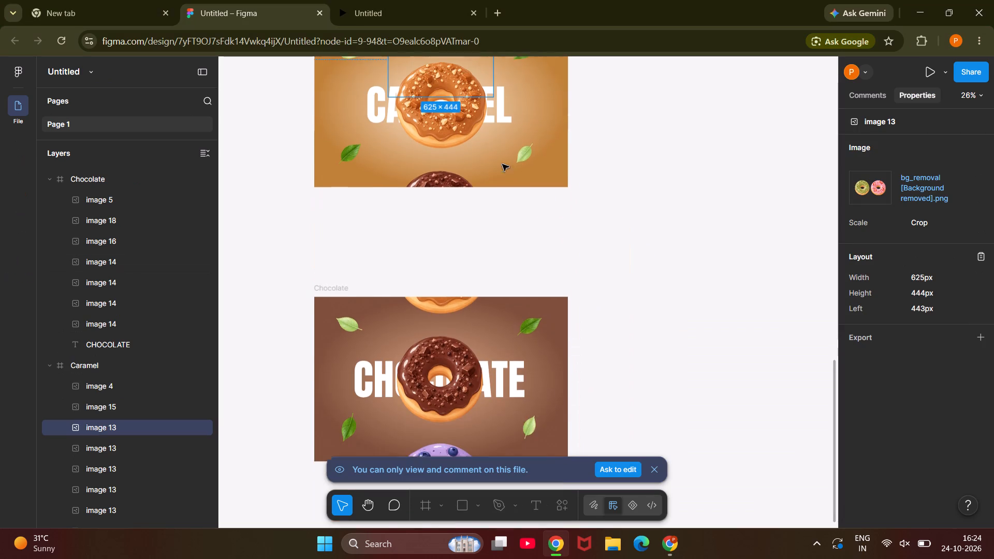
{"action": "scroll", "coordinate": [502, 164], "scroll_direction": "up", "scroll_amount": 1}
{"action": "key", "text": "ctrl+c"}
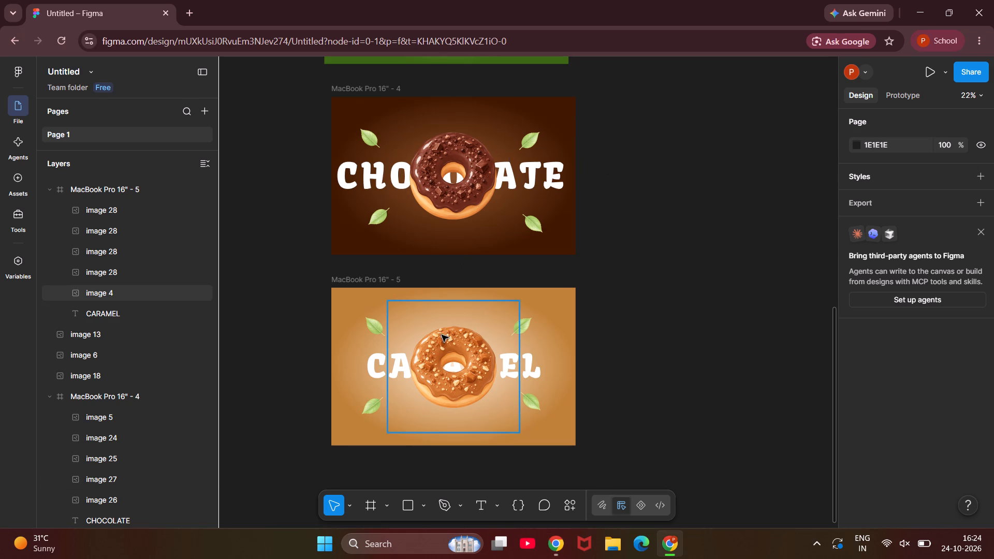
{"action": "key", "text": "ctrl+v"}
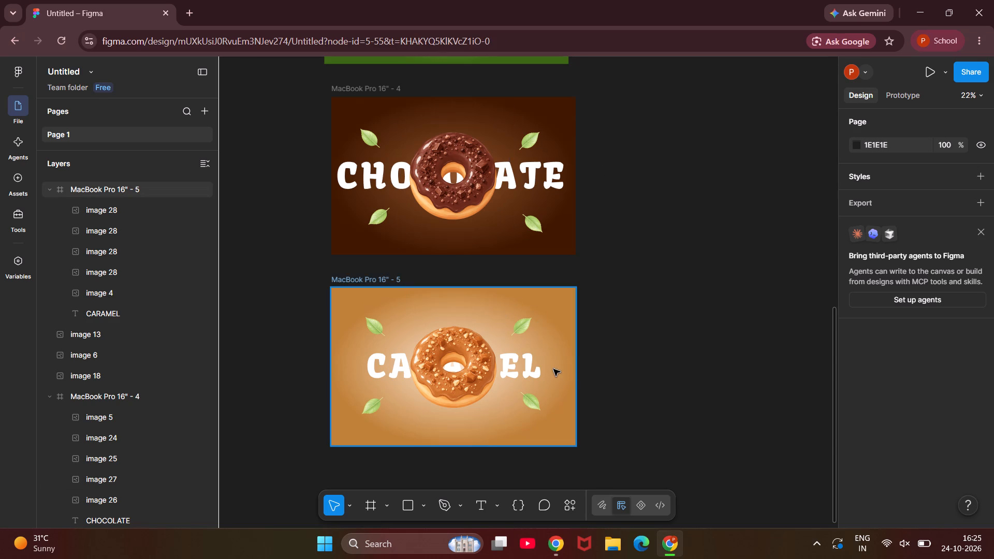
{"action": "left_click_drag", "start_coordinate": [561, 287], "coordinate": [471, 418]}
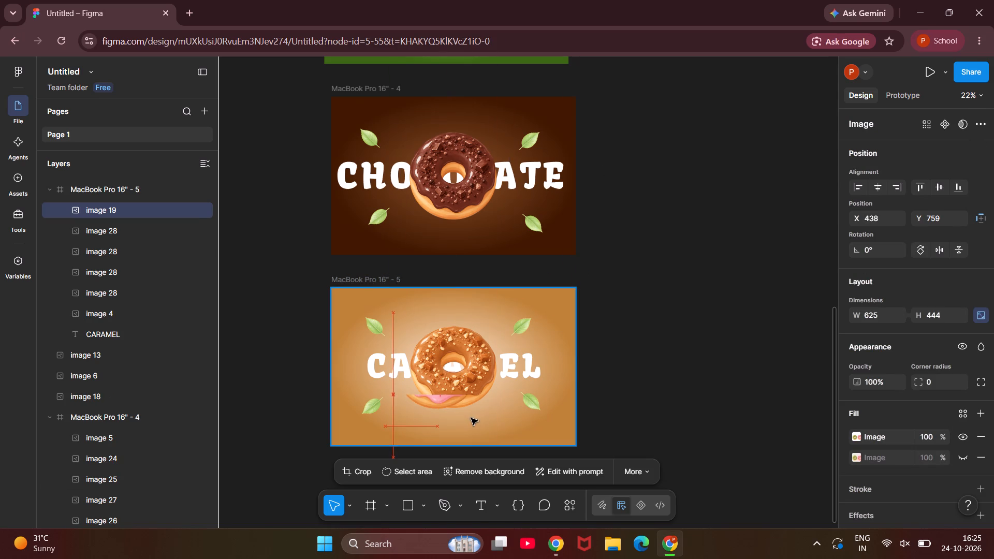
{"action": "left_click_drag", "start_coordinate": [471, 418], "coordinate": [480, 425]}
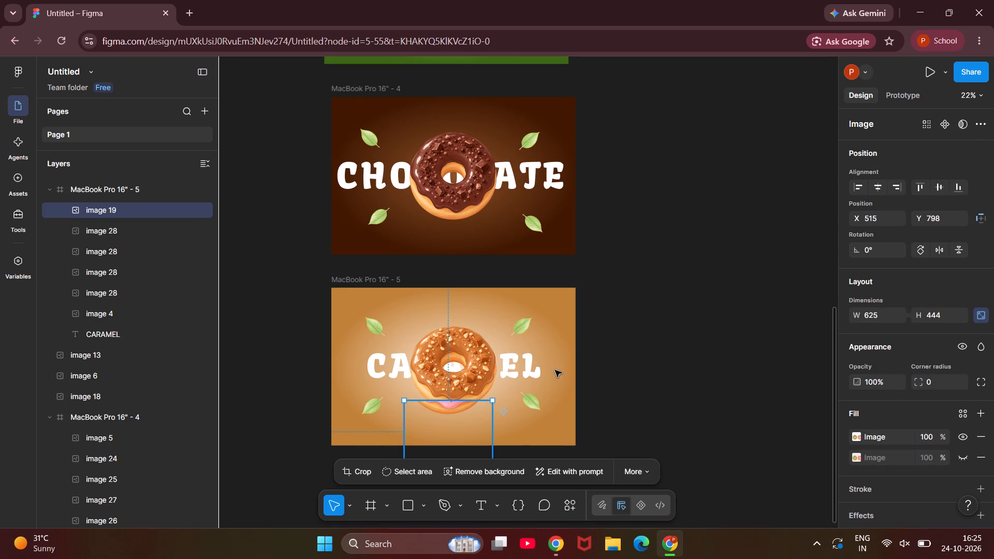
Rotate the pink donut slice upside down to about -179.7° and position it centrally against the caramel frame's bottom edge.
{"action": "scroll", "coordinate": [679, 343], "scroll_direction": "down", "scroll_amount": 2}
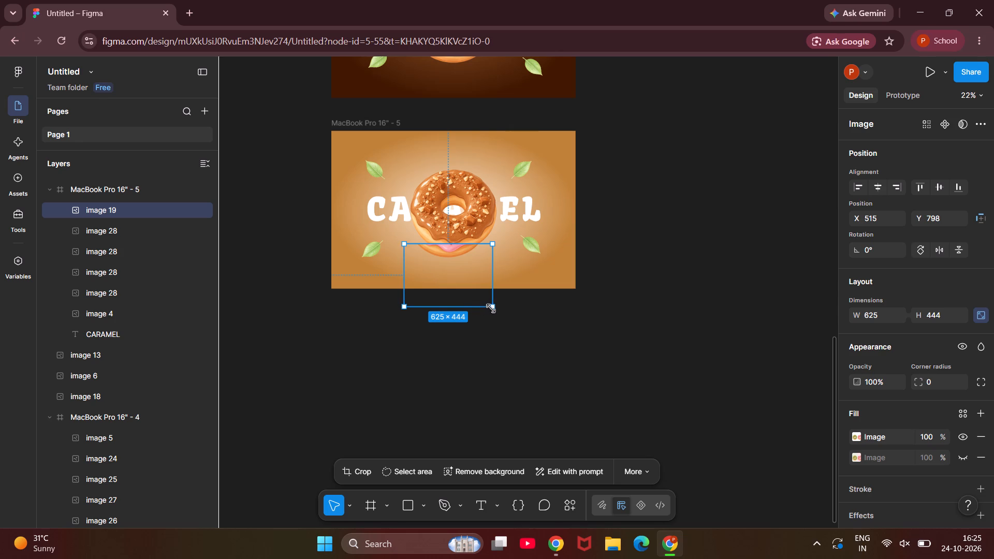
{"action": "left_click_drag", "start_coordinate": [498, 312], "coordinate": [399, 195]}
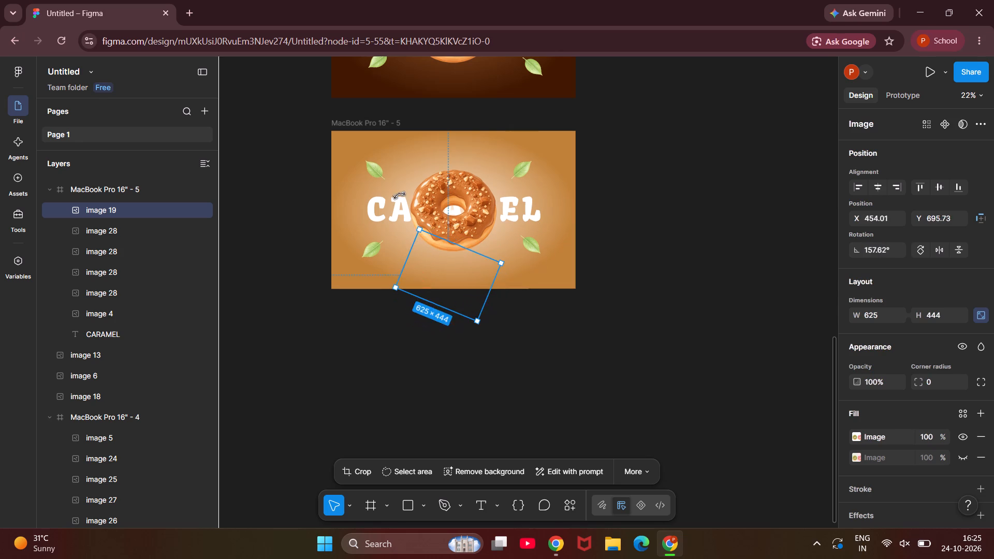
{"action": "left_click_drag", "start_coordinate": [399, 195], "coordinate": [393, 235]}
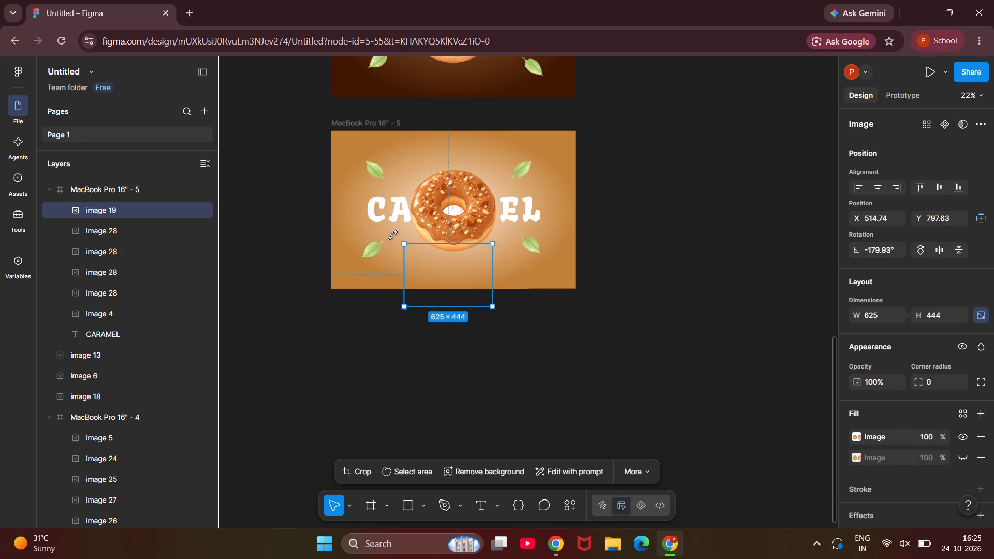
{"action": "left_click_drag", "start_coordinate": [393, 235], "coordinate": [393, 238]}
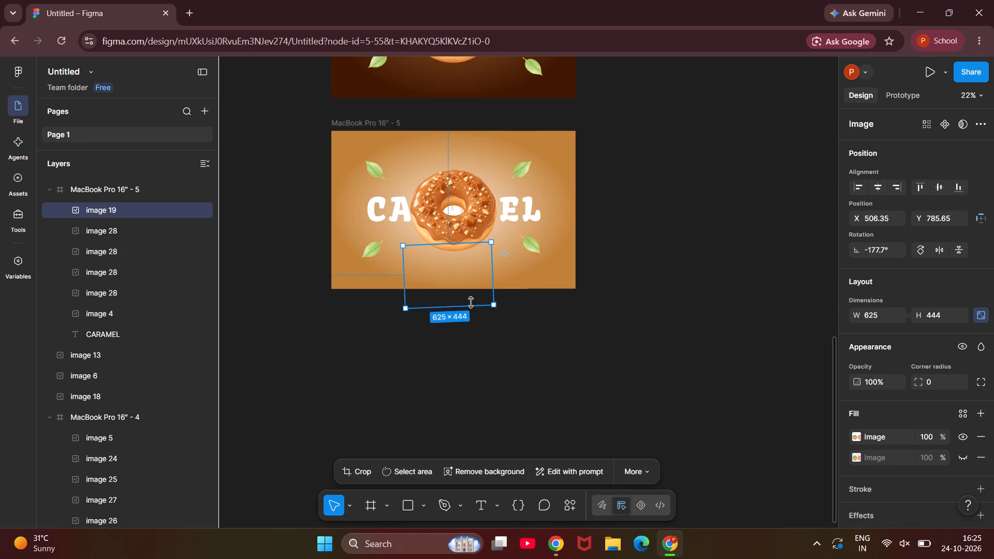
{"action": "left_click_drag", "start_coordinate": [480, 255], "coordinate": [483, 226]}
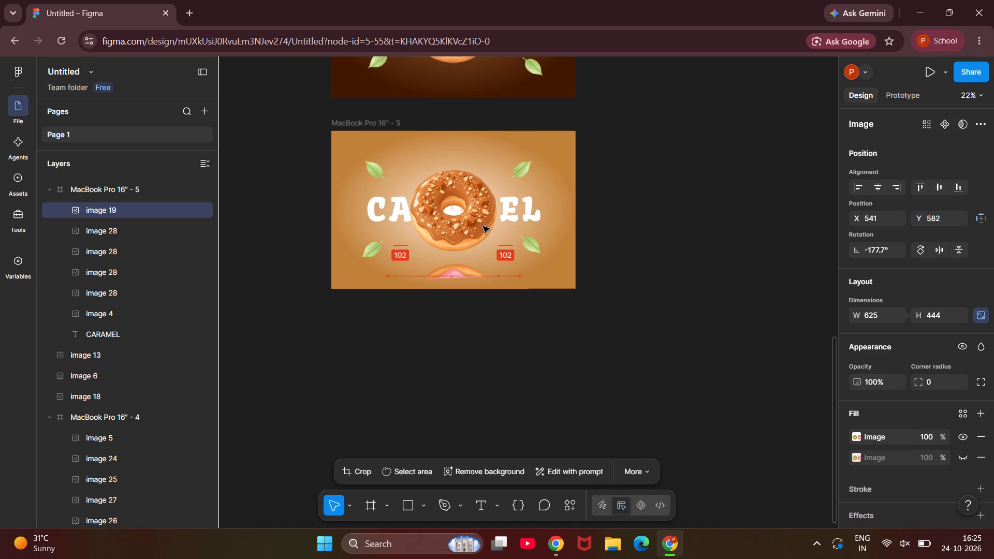
{"action": "left_click_drag", "start_coordinate": [483, 226], "coordinate": [483, 238]}
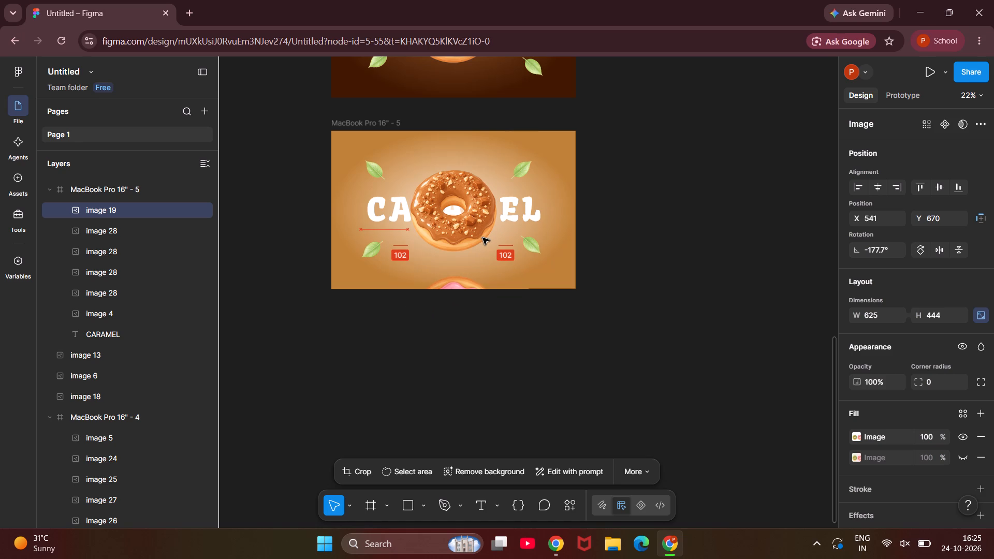
{"action": "left_click_drag", "start_coordinate": [483, 238], "coordinate": [480, 239]}
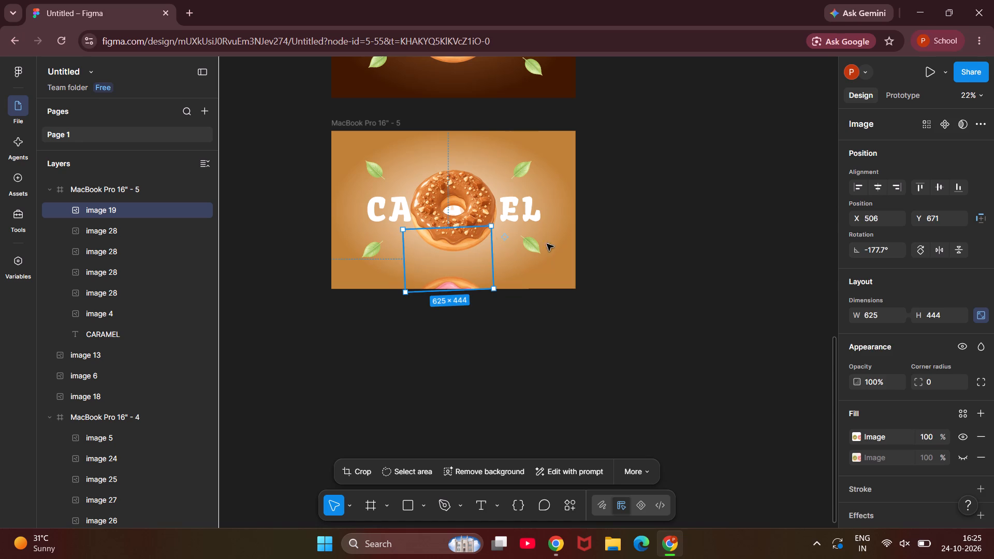
{"action": "left_click", "coordinate": [494, 220]}
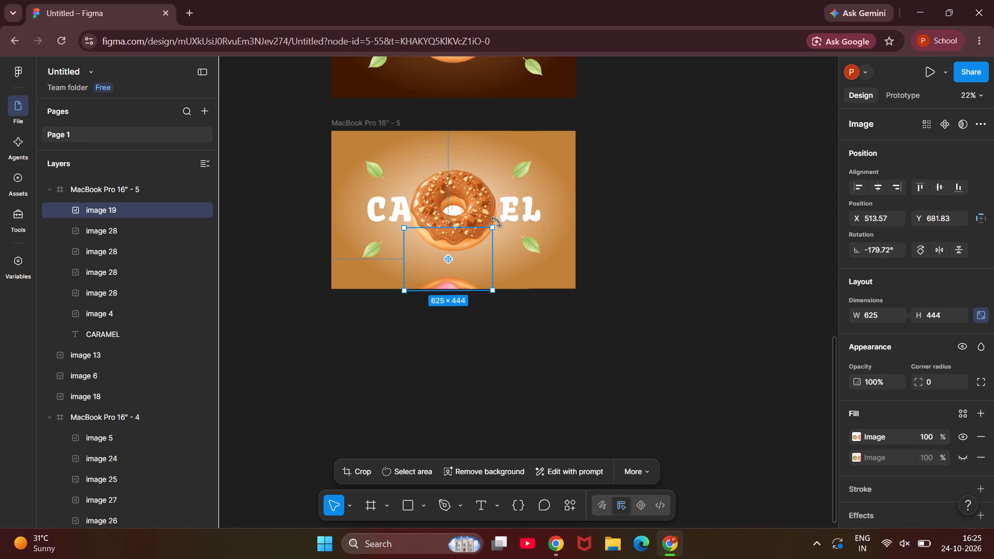
{"action": "left_click_drag", "start_coordinate": [451, 259], "coordinate": [448, 253]}
{"action": "left_click", "coordinate": [461, 253]}
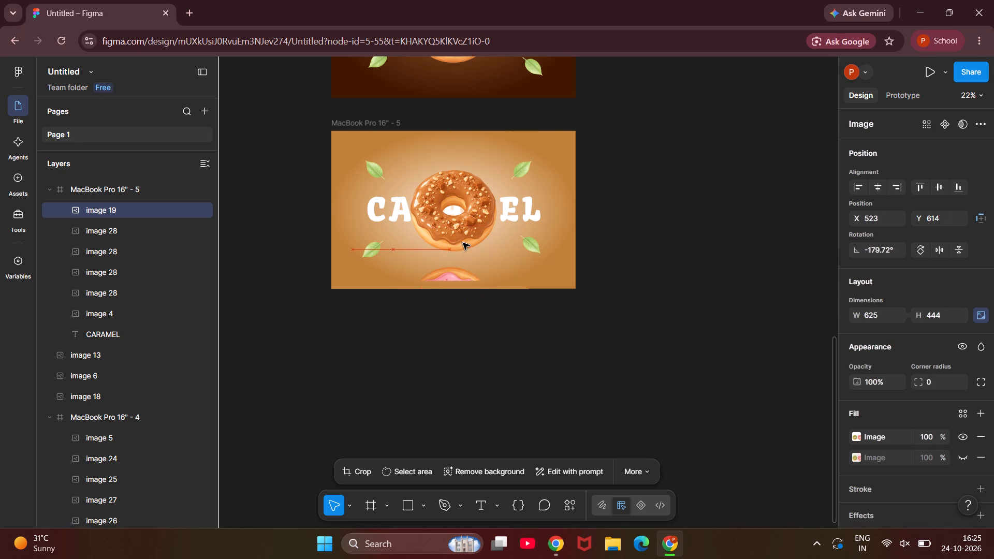
{"action": "left_click", "coordinate": [650, 220]}
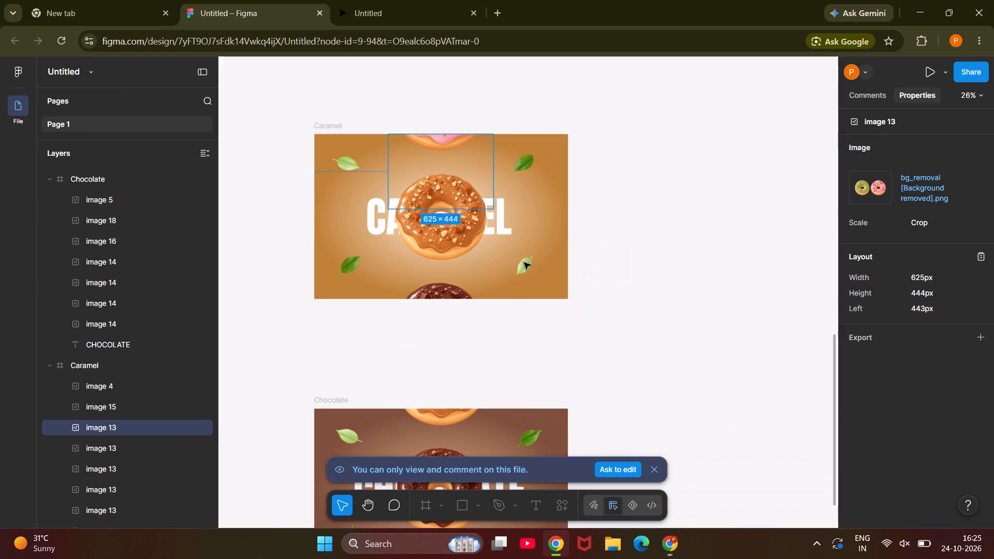
Copy the chocolate donut slice from the reference file's Caramel frame and paste it into the own file.
{"action": "scroll", "coordinate": [433, 340], "scroll_direction": "down", "scroll_amount": 1}
{"action": "left_click", "coordinate": [444, 280]}
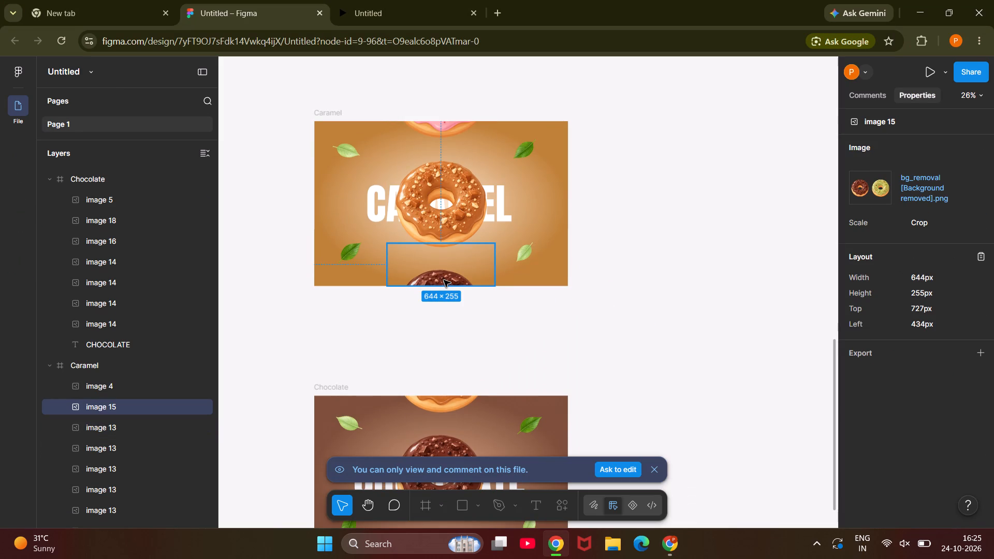
{"action": "key", "text": "ctrl+c"}
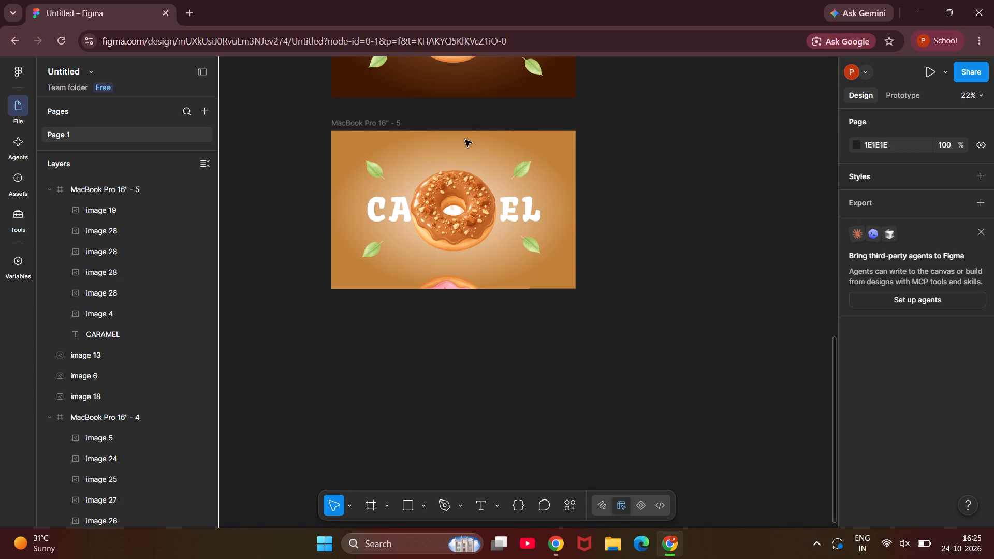
{"action": "key", "text": "ctrl+v"}
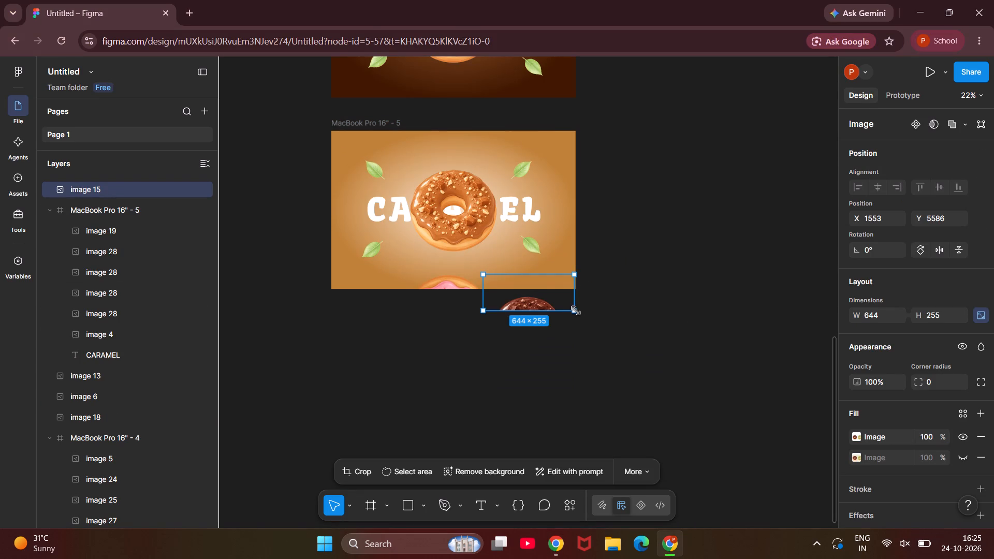
Rotate the chocolate donut slice upside down to about 178.7° and place it centrally against the caramel frame's top edge.
{"action": "left_click_drag", "start_coordinate": [582, 312], "coordinate": [493, 230]}
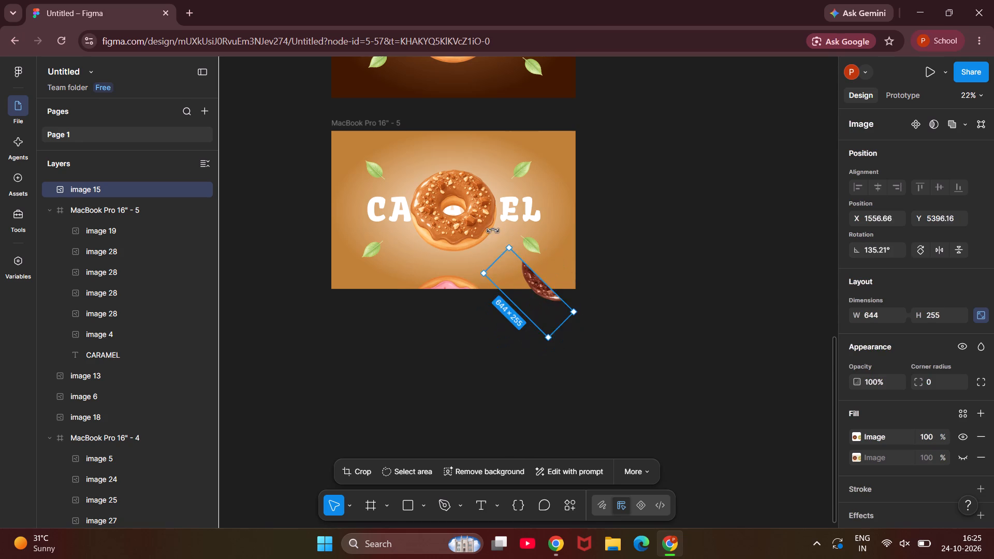
{"action": "left_click_drag", "start_coordinate": [493, 230], "coordinate": [488, 277]}
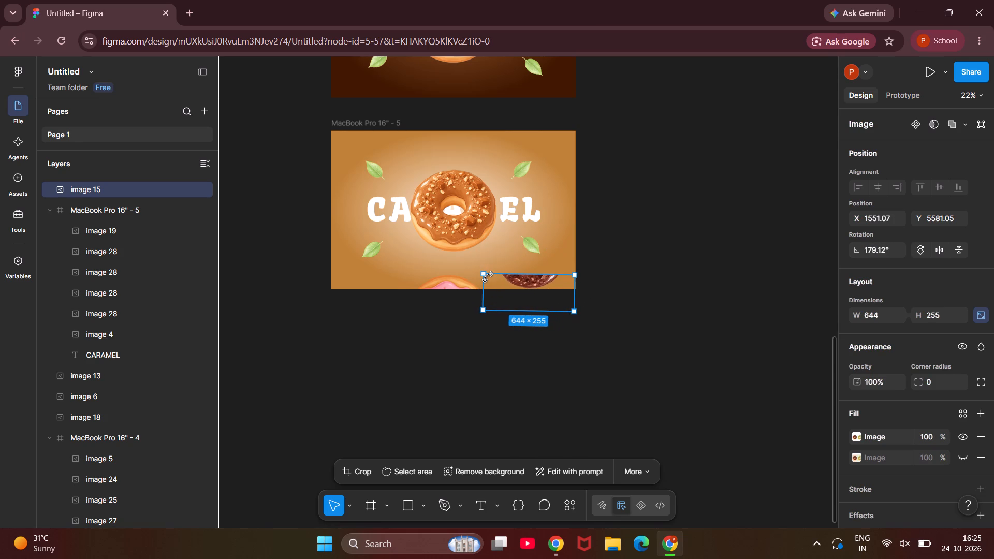
{"action": "left_click_drag", "start_coordinate": [488, 277], "coordinate": [489, 280]}
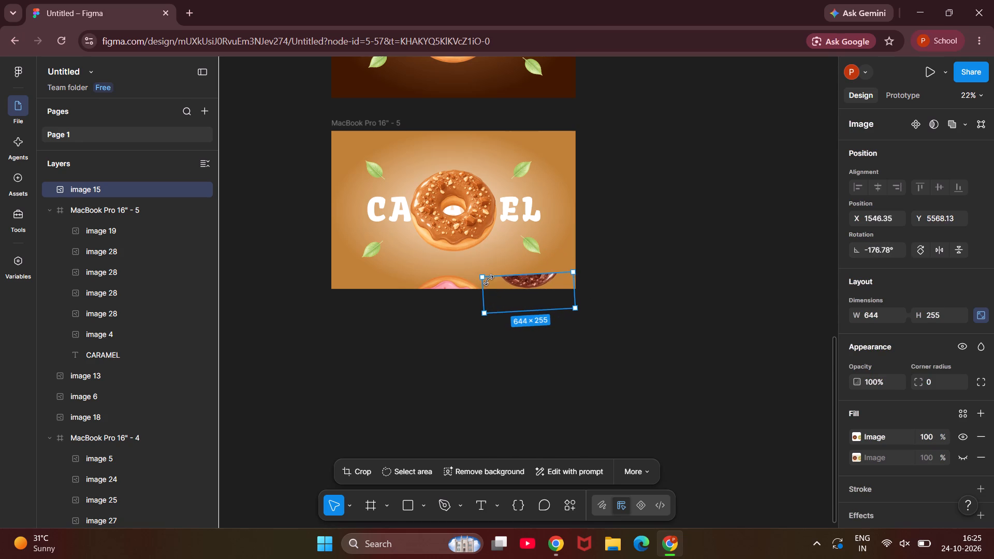
{"action": "left_click_drag", "start_coordinate": [489, 280], "coordinate": [490, 277]}
{"action": "left_click_drag", "start_coordinate": [531, 291], "coordinate": [527, 287]}
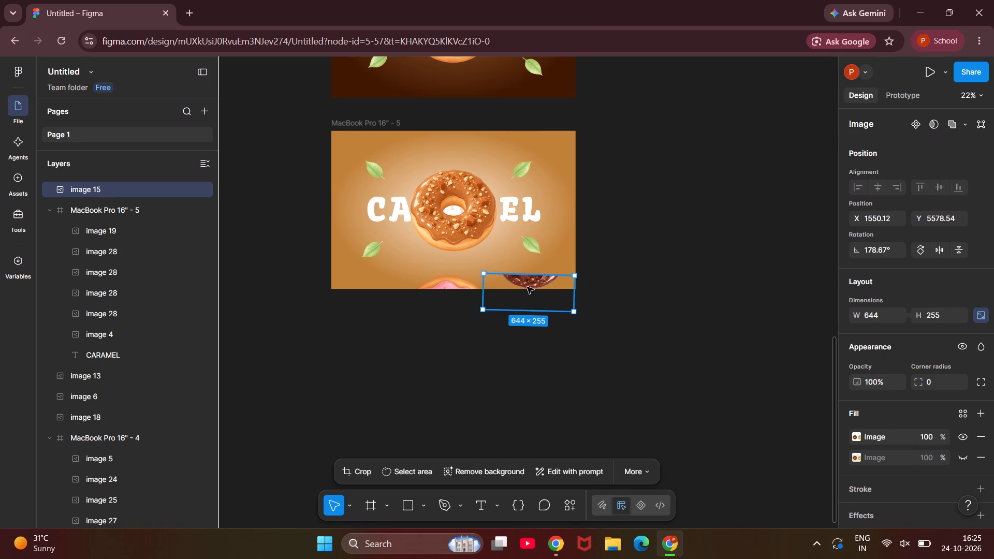
{"action": "left_click_drag", "start_coordinate": [527, 287], "coordinate": [456, 149]}
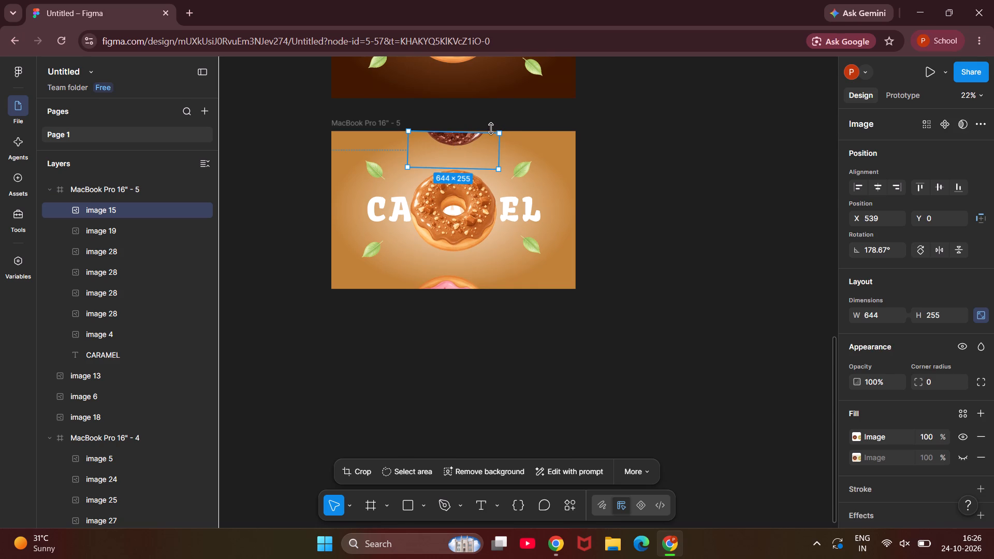
Enlarge the chocolate donut slice to about 716 × 284 and position it at about X 509, Y -12 in the caramel frame.
{"action": "left_click", "coordinate": [459, 128]}
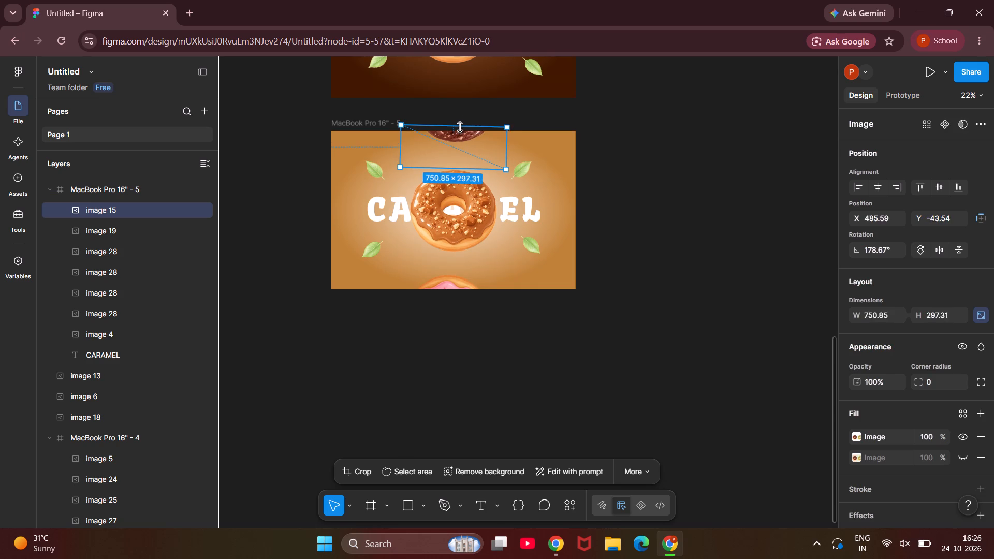
{"action": "left_click", "coordinate": [460, 143]}
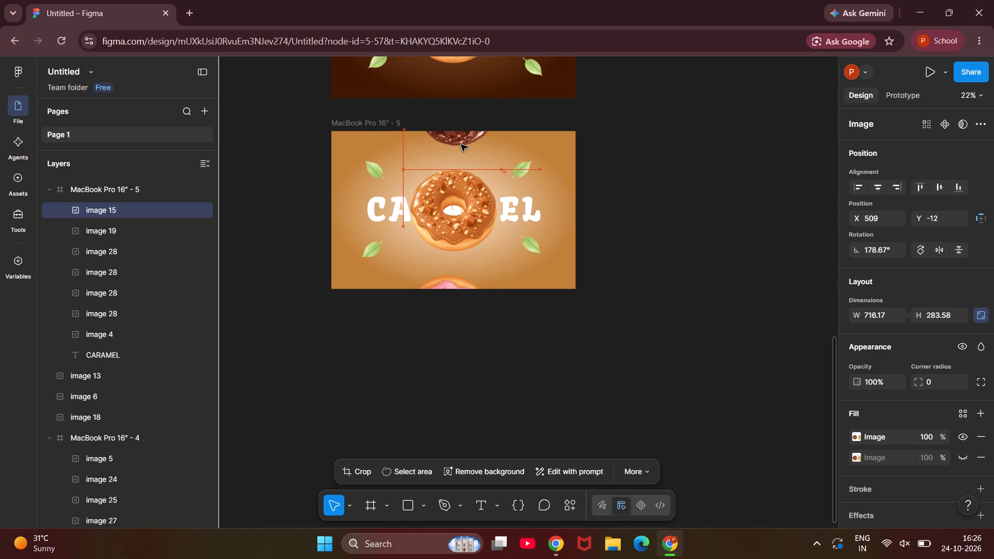
{"action": "left_click", "coordinate": [605, 170]}
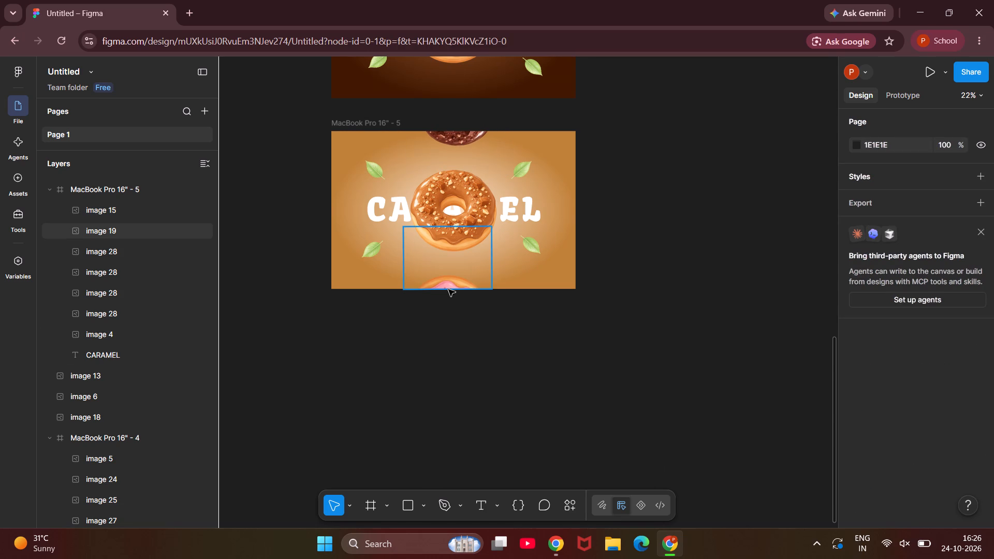
Move the pink donut slice under the caramel donut to about X 556, Y 701.
{"action": "left_click_drag", "start_coordinate": [448, 289], "coordinate": [457, 291]}
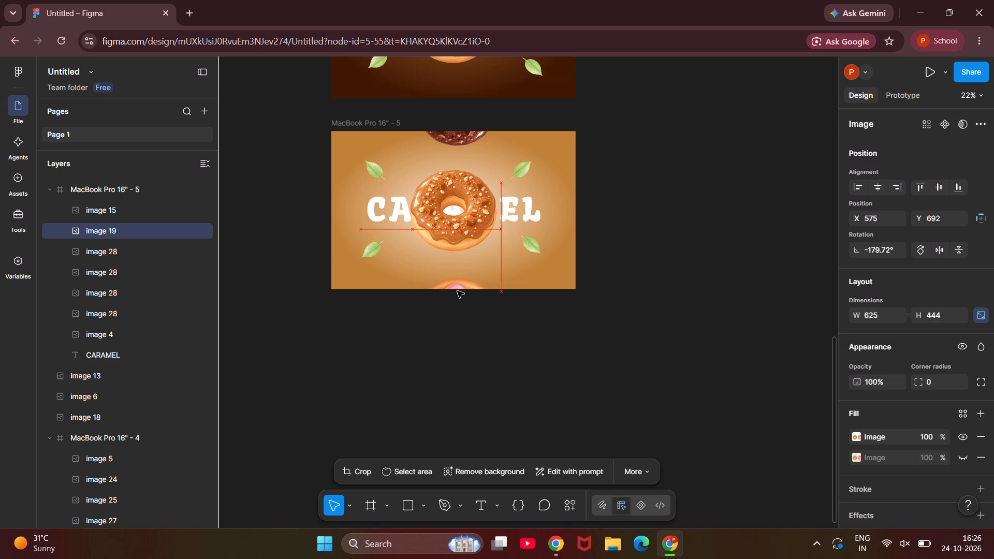
{"action": "left_click_drag", "start_coordinate": [457, 291], "coordinate": [455, 293]}
{"action": "left_click", "coordinate": [528, 341]}
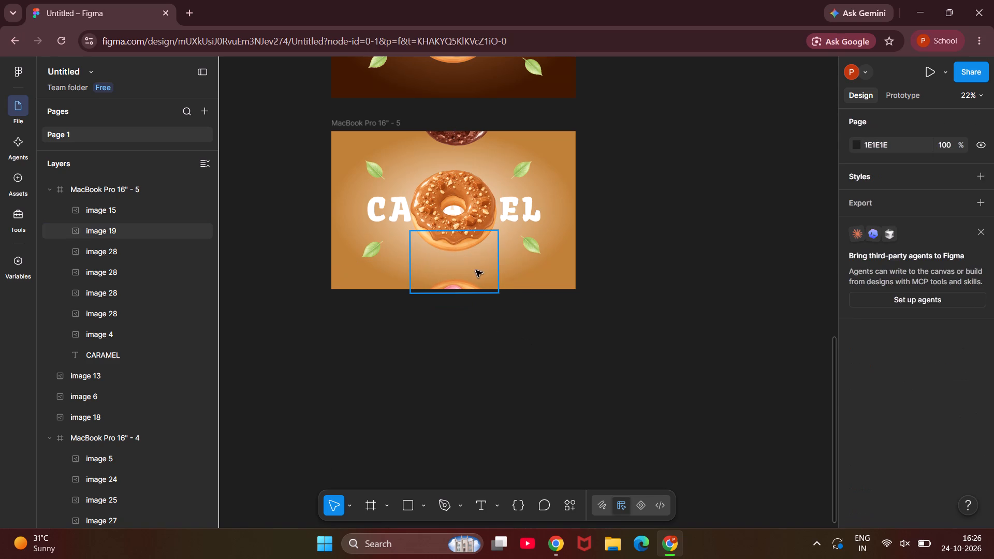
Enlarge the pink donut slice to about 772 × 549 and move it onto the caramel frame's bottom edge at about X 506, Y 565.
{"action": "left_click", "coordinate": [465, 279]}
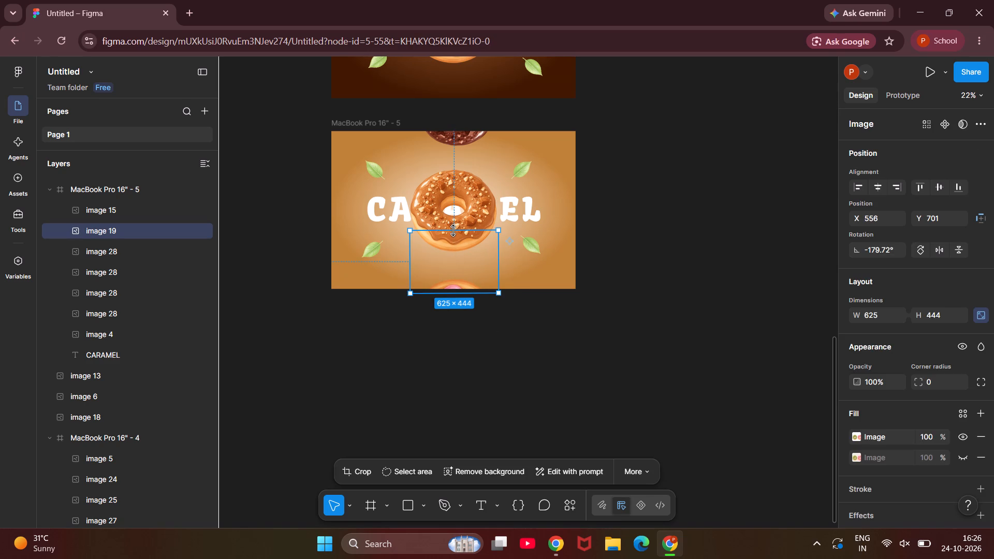
{"action": "left_click_drag", "start_coordinate": [454, 230], "coordinate": [452, 215]}
{"action": "left_click", "coordinate": [452, 277]}
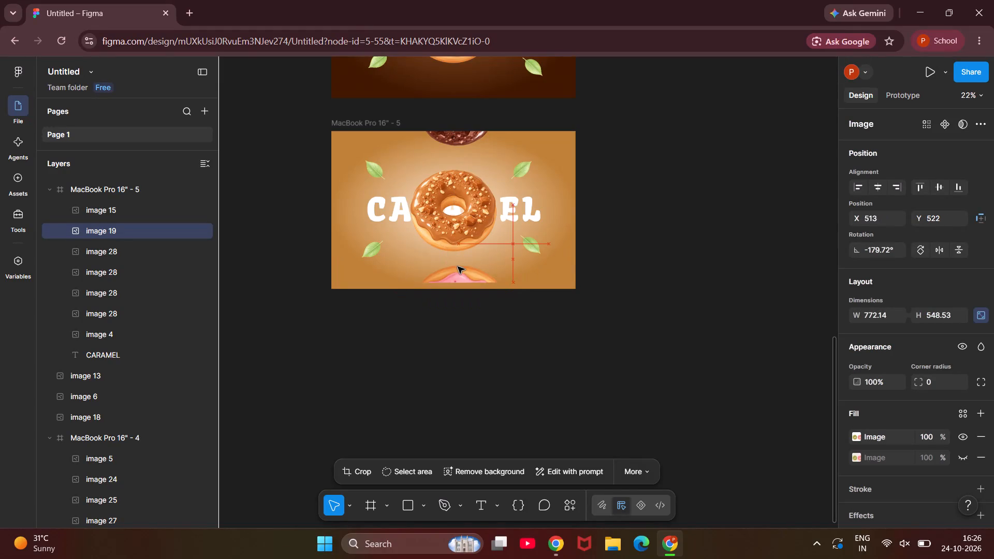
{"action": "left_click", "coordinate": [466, 351]}
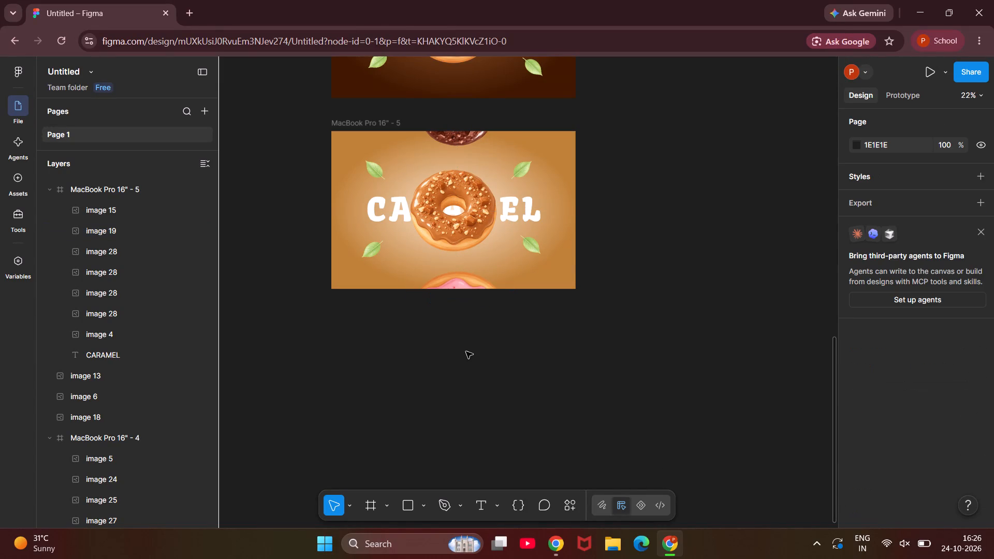
Undo the last move of the pink donut slice and reposition it at about X 513, Y 568 on the caramel frame's bottom edge.
{"action": "left_click", "coordinate": [450, 280]}
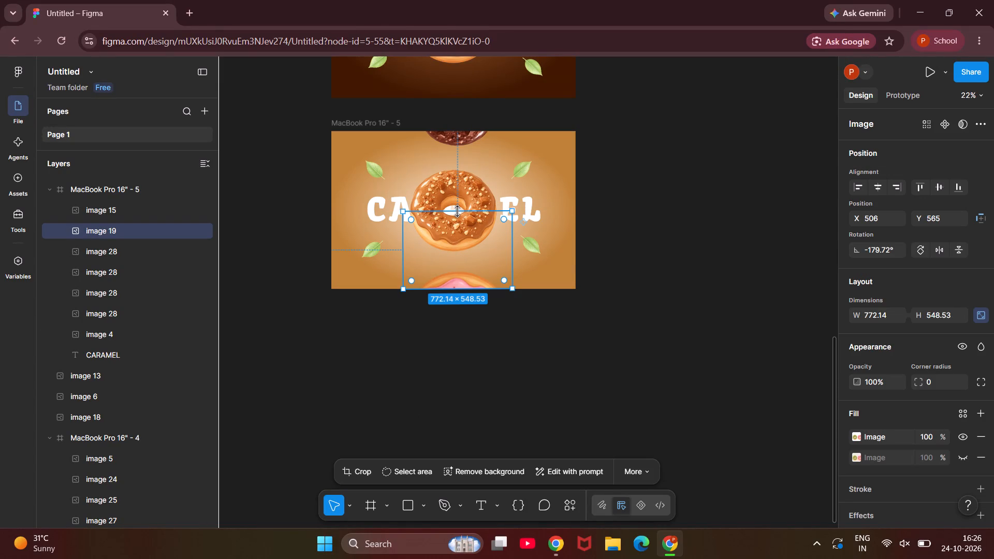
{"action": "key", "text": "ctrl+z"}
{"action": "key", "text": "ctrl+z"}
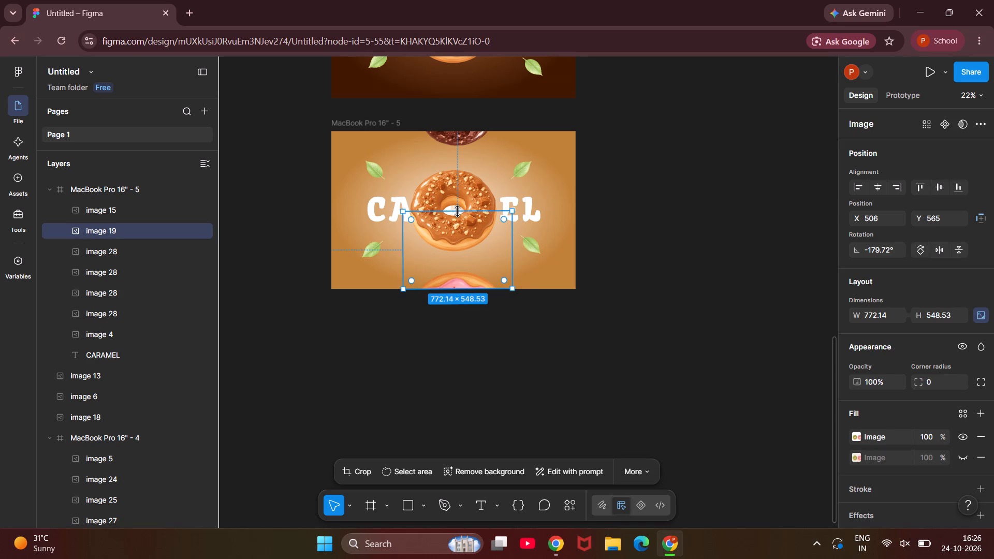
{"action": "key", "text": "ctrl+z"}
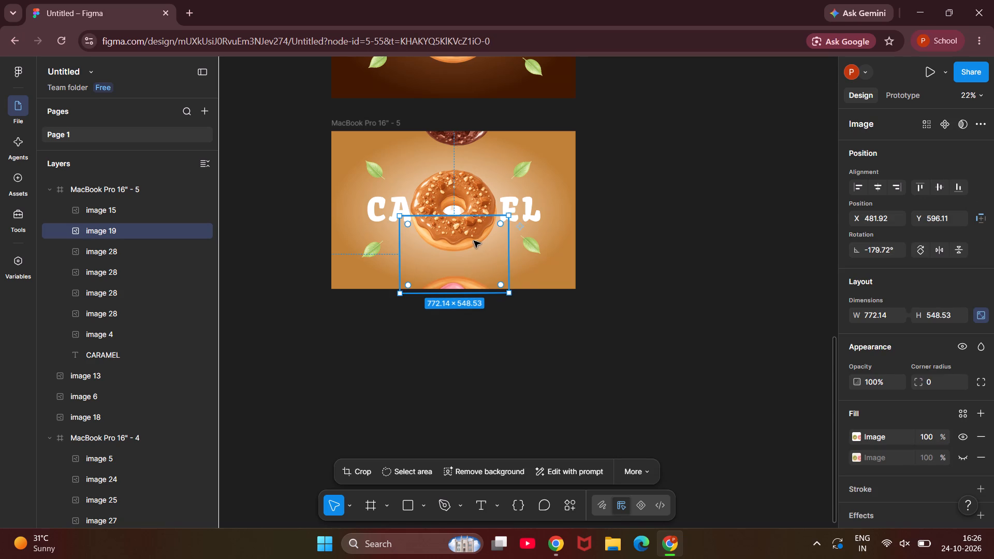
{"action": "left_click", "coordinate": [460, 260]}
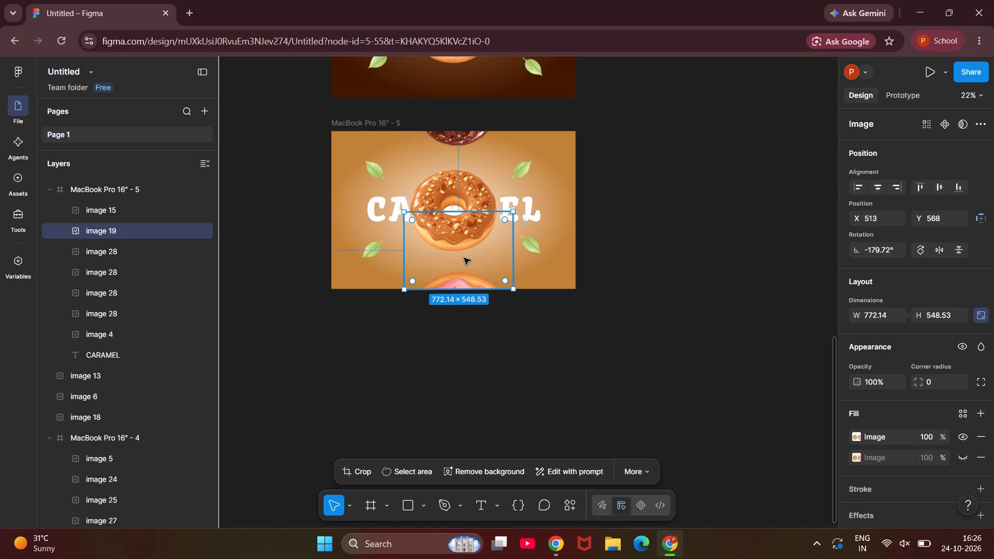
{"action": "left_click", "coordinate": [478, 342]}
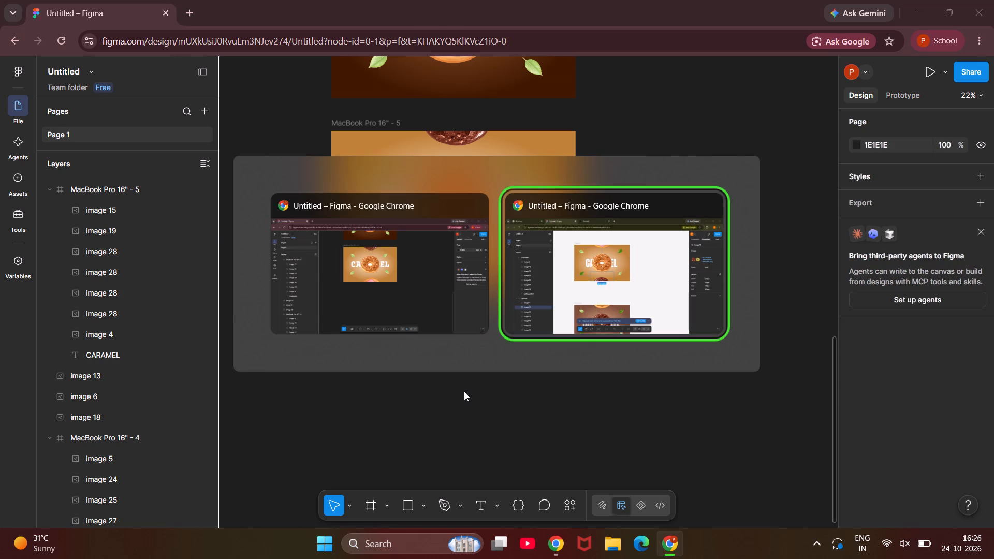
Copy the purple blueberry donut slice from the reference file's Chocolate frame and paste it into the own file near the blackcurrant frame.
{"action": "scroll", "coordinate": [477, 295], "scroll_direction": "down", "scroll_amount": 1}
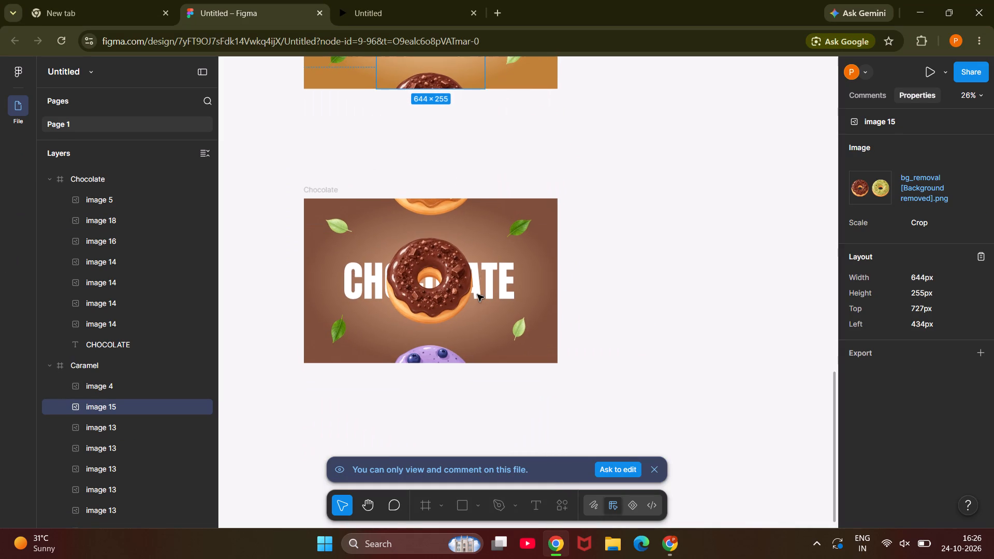
{"action": "left_click", "coordinate": [439, 362]}
{"action": "left_click", "coordinate": [355, 356]}
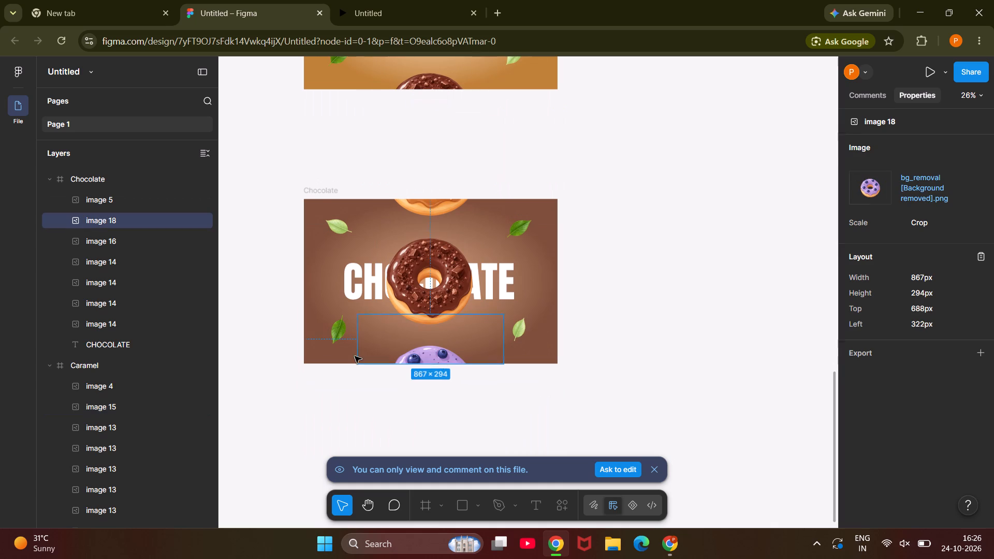
{"action": "key", "text": "ctrl+v"}
{"action": "key", "text": "ctrl+c"}
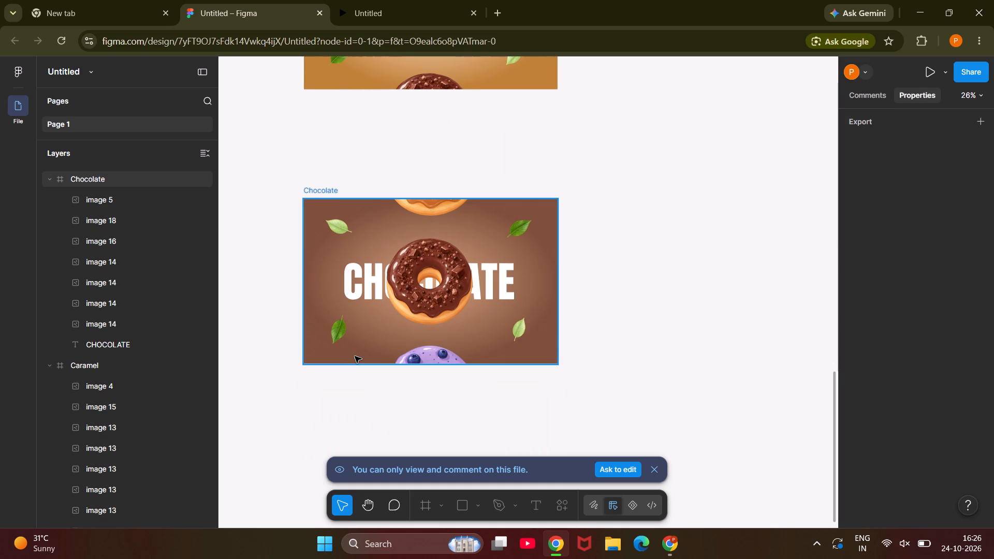
{"action": "left_click", "coordinate": [457, 358]}
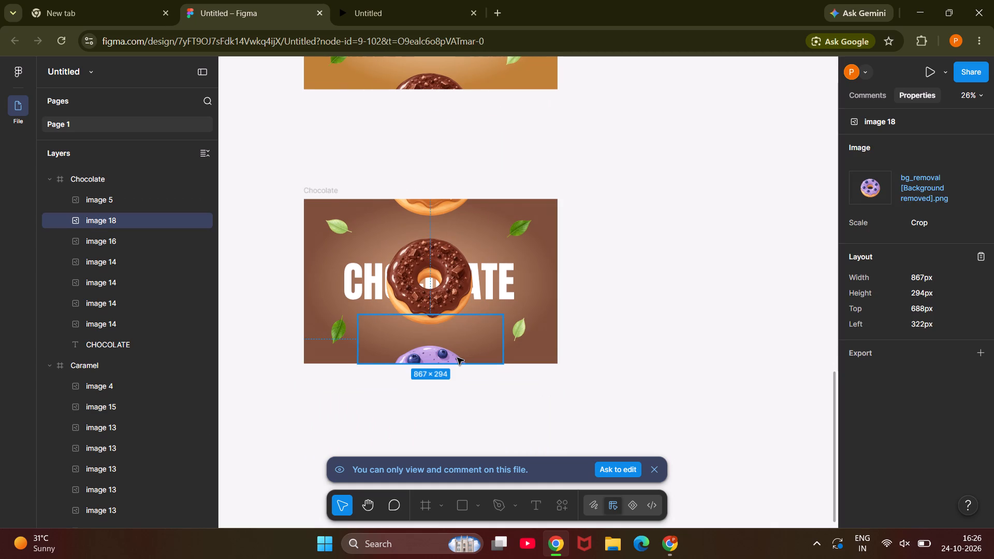
{"action": "key", "text": "ctrl+c"}
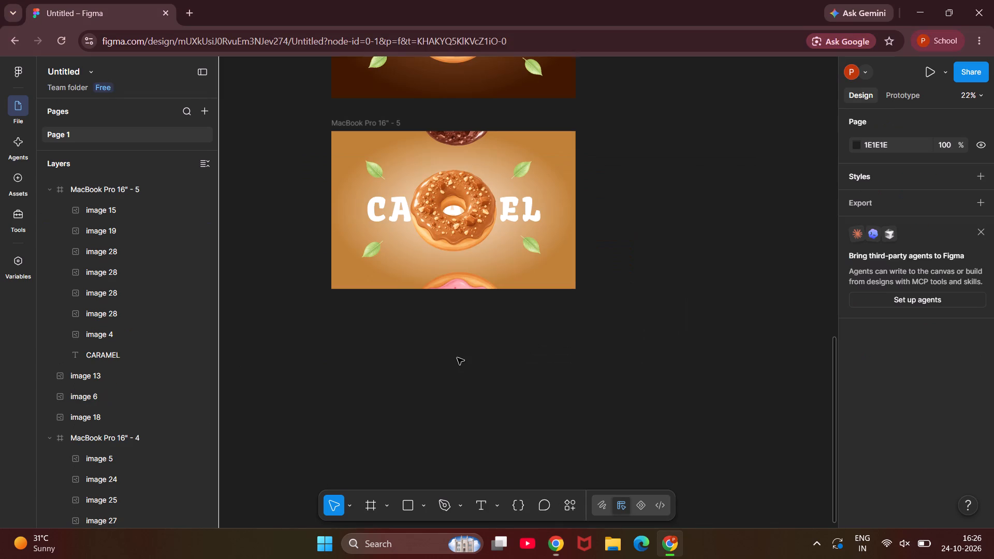
{"action": "scroll", "coordinate": [533, 312], "scroll_direction": "up", "scroll_amount": 5}
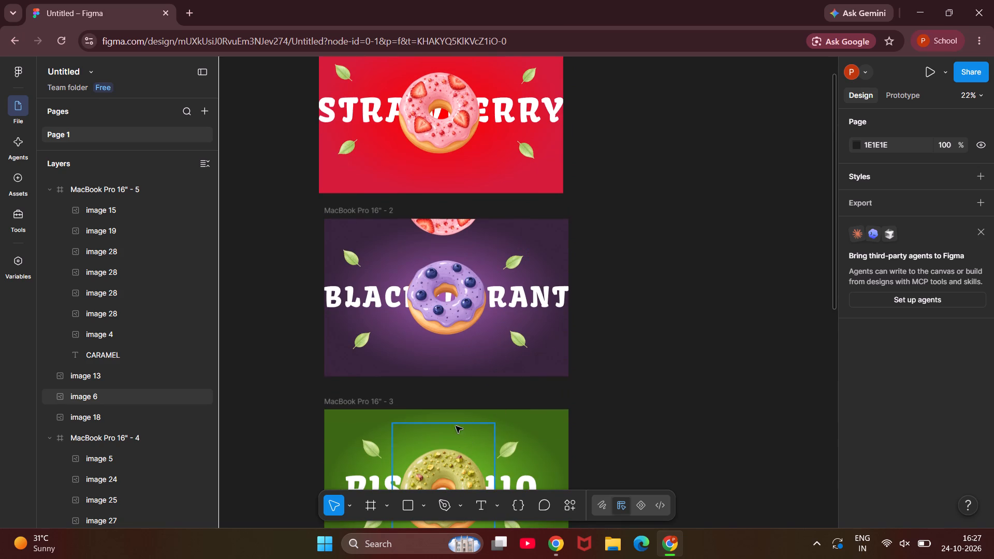
{"action": "key", "text": "ctrl+v"}
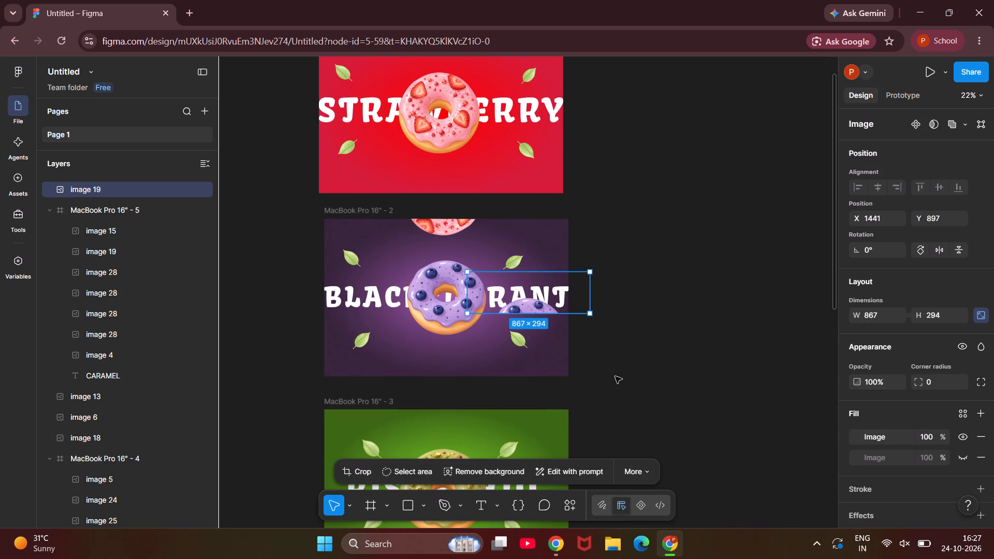
Move the purple donut slice over the green pistachio frame's top edge and enlarge it to 885 × 300.
{"action": "left_click_drag", "start_coordinate": [564, 294], "coordinate": [493, 376]}
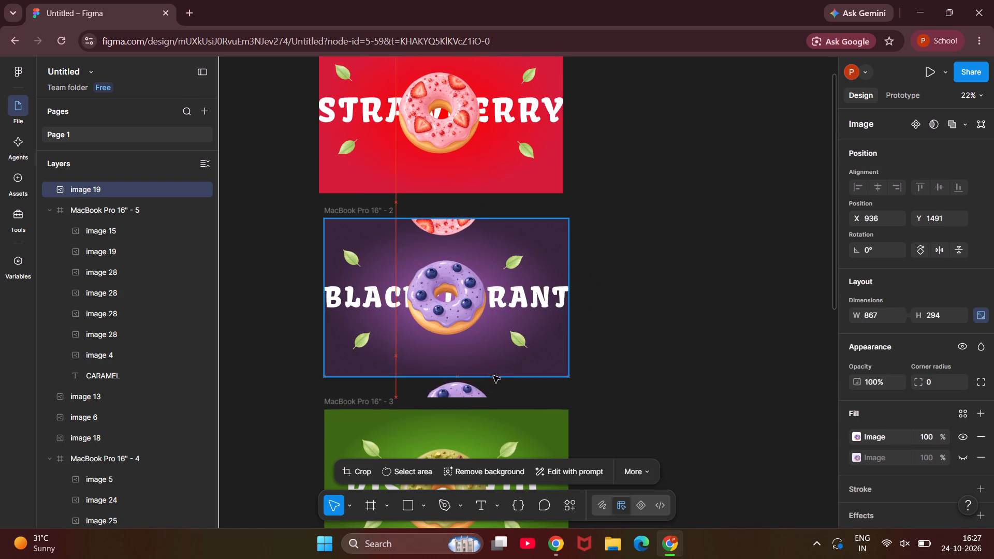
{"action": "left_click_drag", "start_coordinate": [493, 376], "coordinate": [493, 406]}
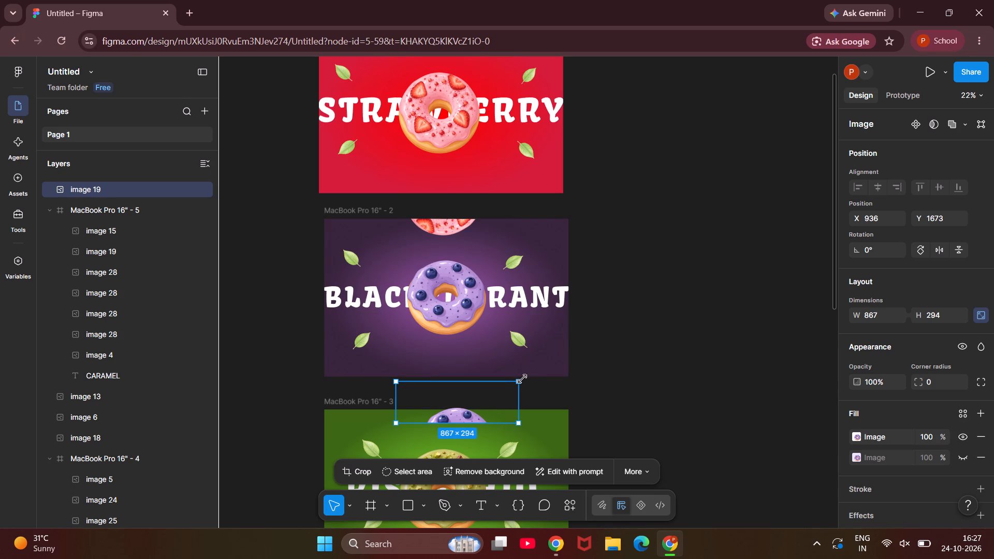
{"action": "left_click_drag", "start_coordinate": [522, 379], "coordinate": [515, 379]}
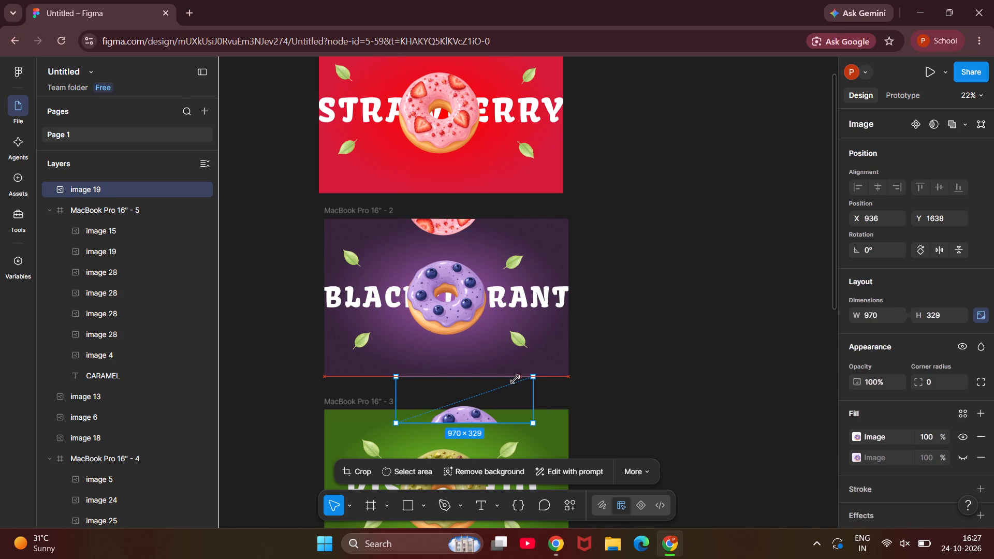
{"action": "left_click_drag", "start_coordinate": [515, 379], "coordinate": [512, 380]}
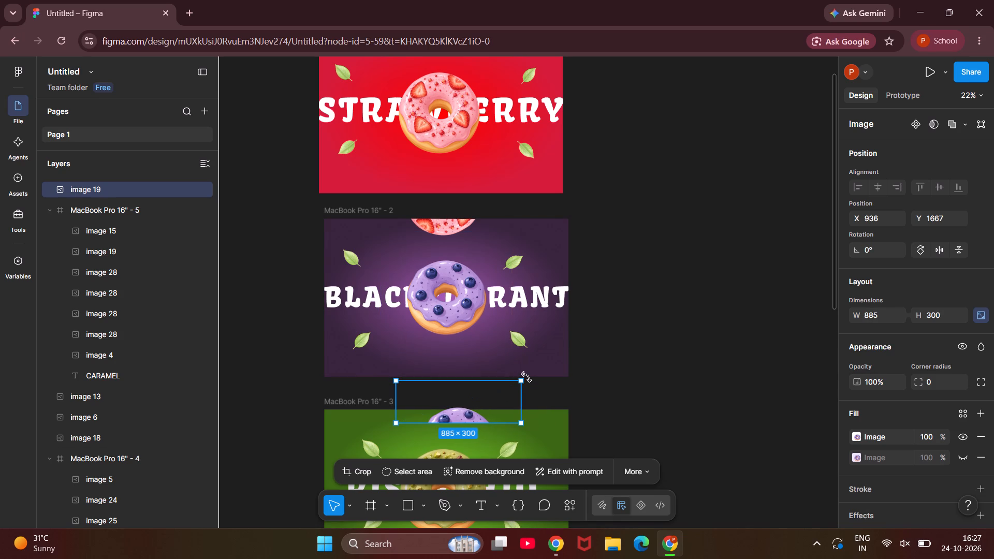
Rotate the purple donut slice upside down to about -179.8° and place it inside the pistachio frame's top edge at about X 508, Y 2.
{"action": "left_click_drag", "start_coordinate": [528, 376], "coordinate": [390, 418]}
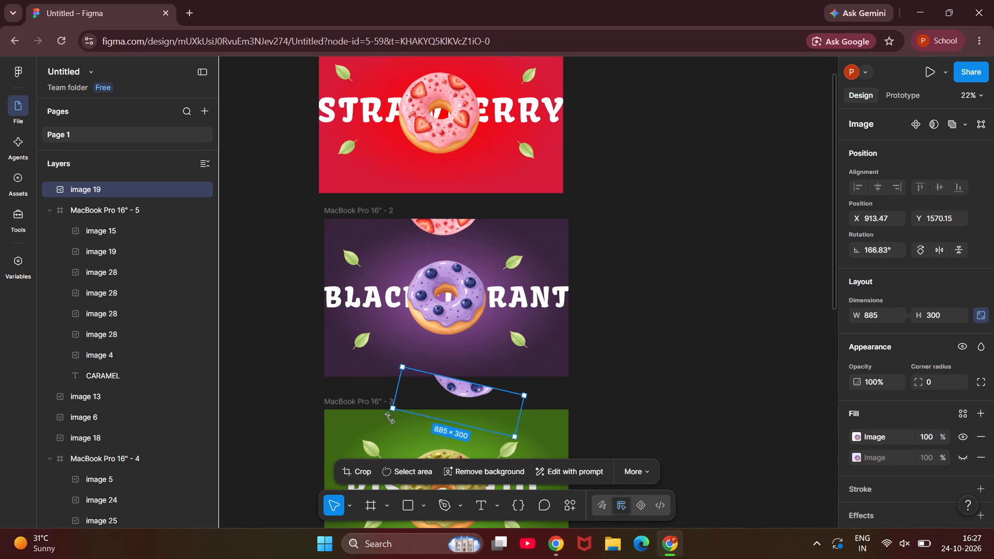
{"action": "left_click_drag", "start_coordinate": [390, 418], "coordinate": [394, 425]}
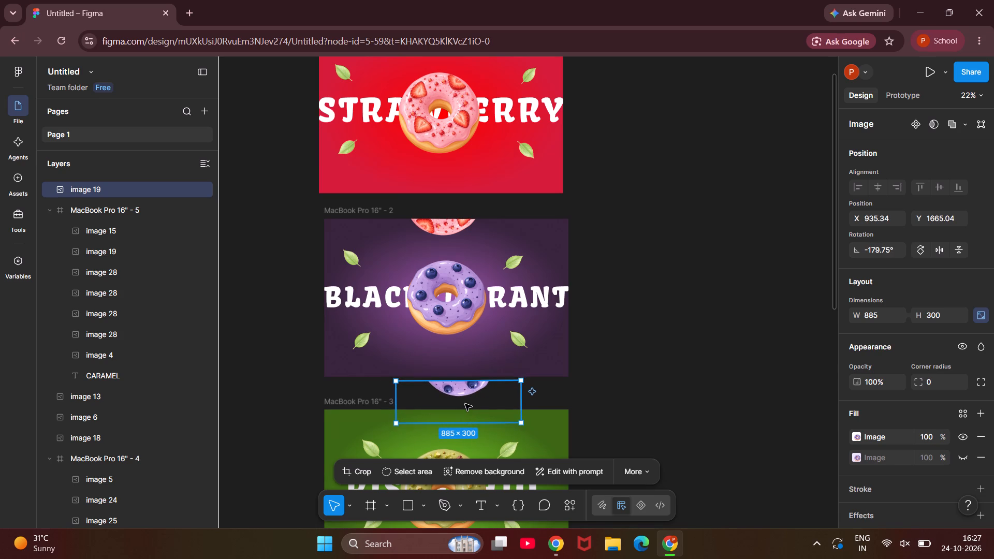
{"action": "left_click_drag", "start_coordinate": [465, 404], "coordinate": [462, 435]}
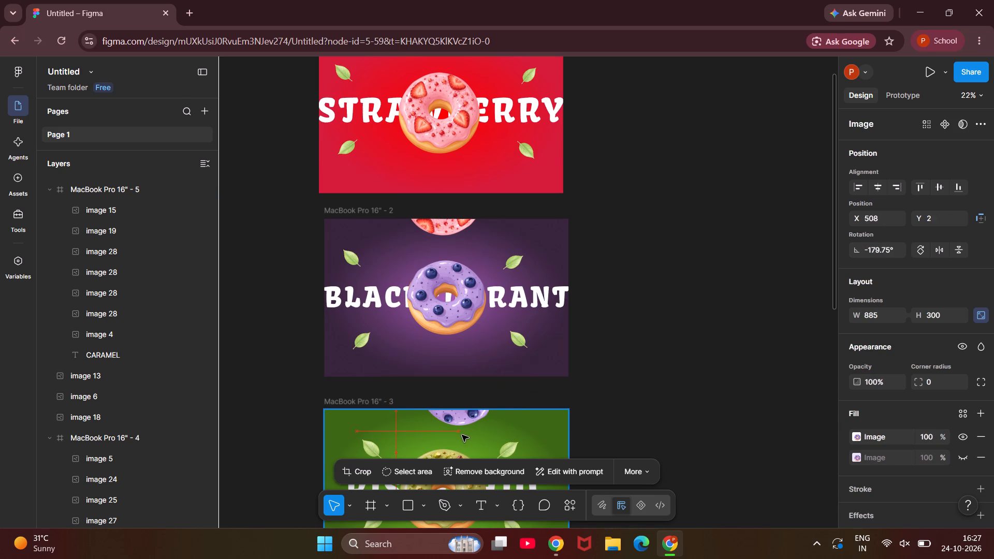
Shift the purple donut slice along the pistachio frame's top edge to line up more closely with the pistachio donut.
{"action": "left_click_drag", "start_coordinate": [462, 435], "coordinate": [457, 434]}
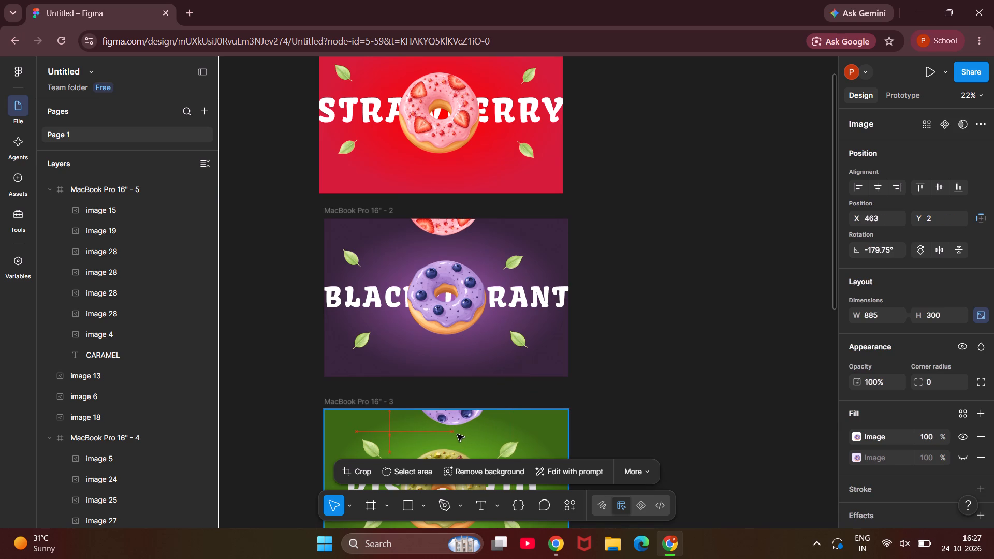
{"action": "left_click_drag", "start_coordinate": [457, 434], "coordinate": [455, 434]}
{"action": "left_click", "coordinate": [676, 363]}
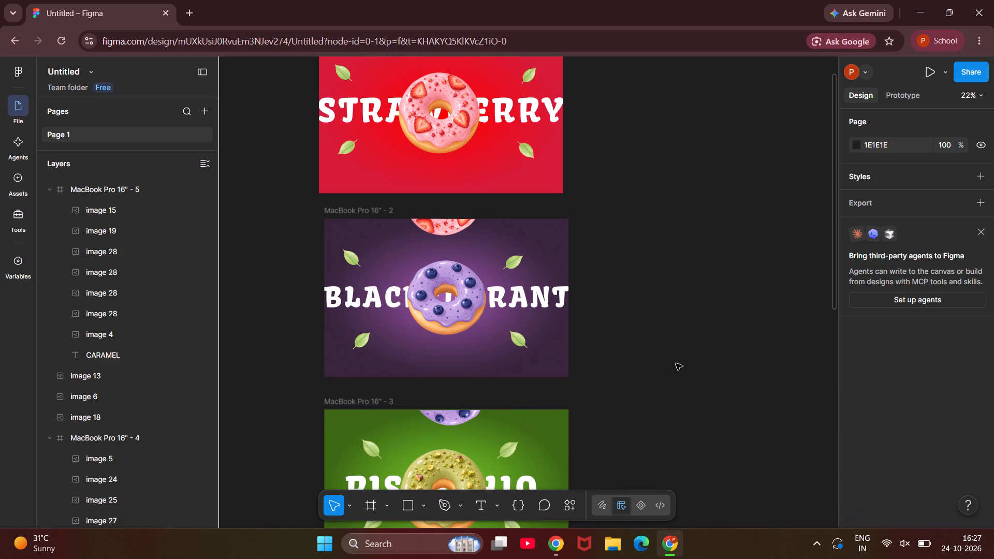
Look over the strawberry, blackcurrant, pistachio, chocolate and caramel frames to check which edges still need neighbouring donut slices.
{"action": "scroll", "coordinate": [676, 363], "scroll_direction": "down", "scroll_amount": 3}
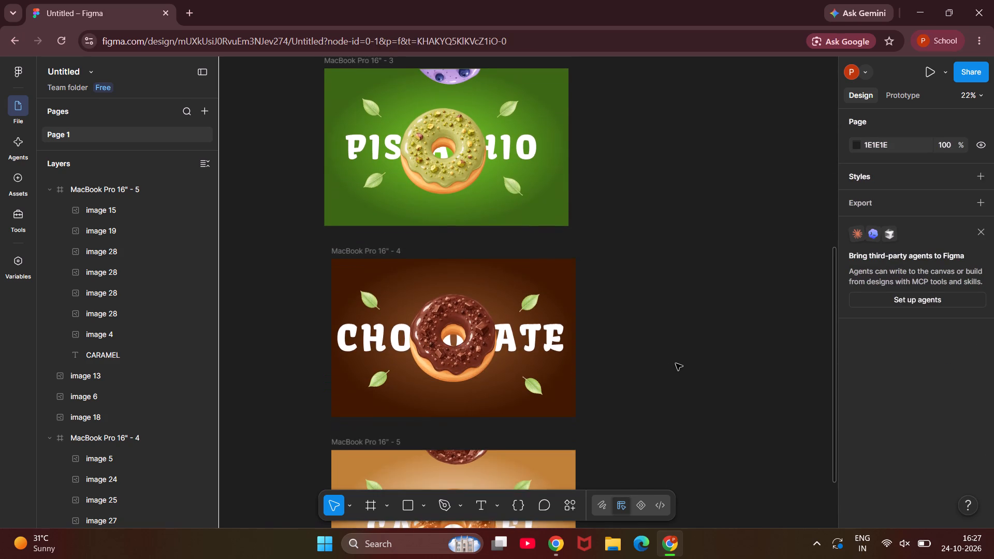
{"action": "scroll", "coordinate": [676, 363], "scroll_direction": "down", "scroll_amount": 1}
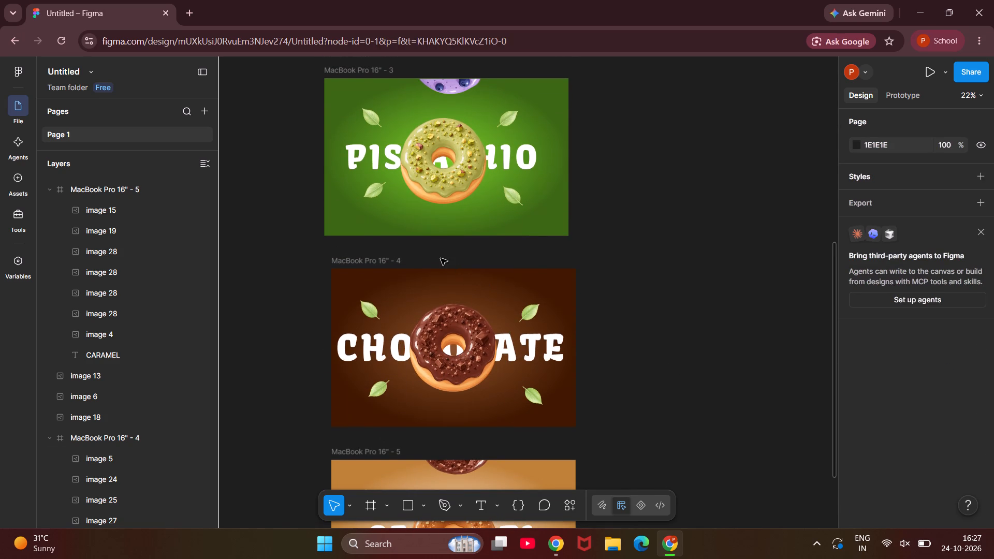
{"action": "scroll", "coordinate": [441, 258], "scroll_direction": "up", "scroll_amount": 4}
{"action": "scroll", "coordinate": [466, 201], "scroll_direction": "up", "scroll_amount": 2}
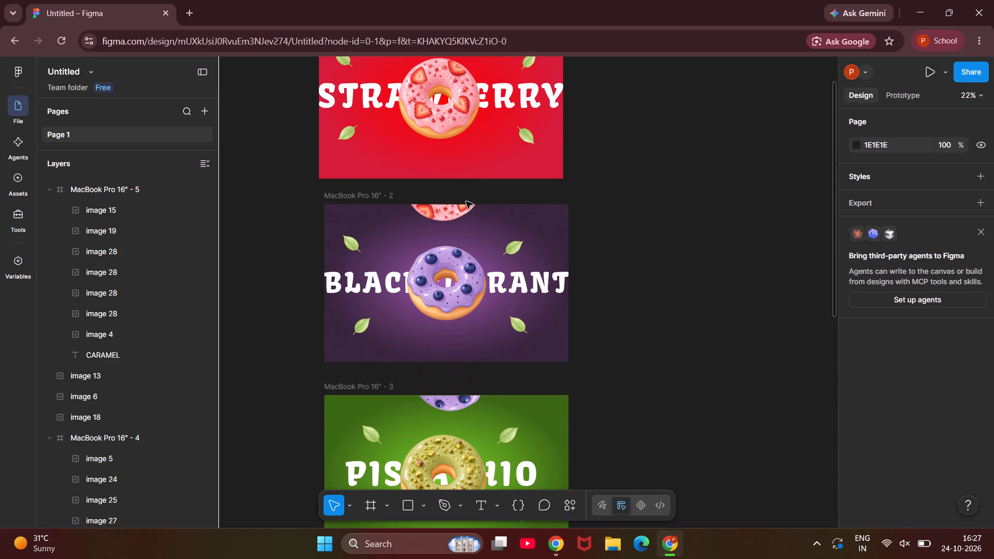
{"action": "scroll", "coordinate": [466, 201], "scroll_direction": "up", "scroll_amount": 1}
{"action": "scroll", "coordinate": [466, 201], "scroll_direction": "down", "scroll_amount": 2}
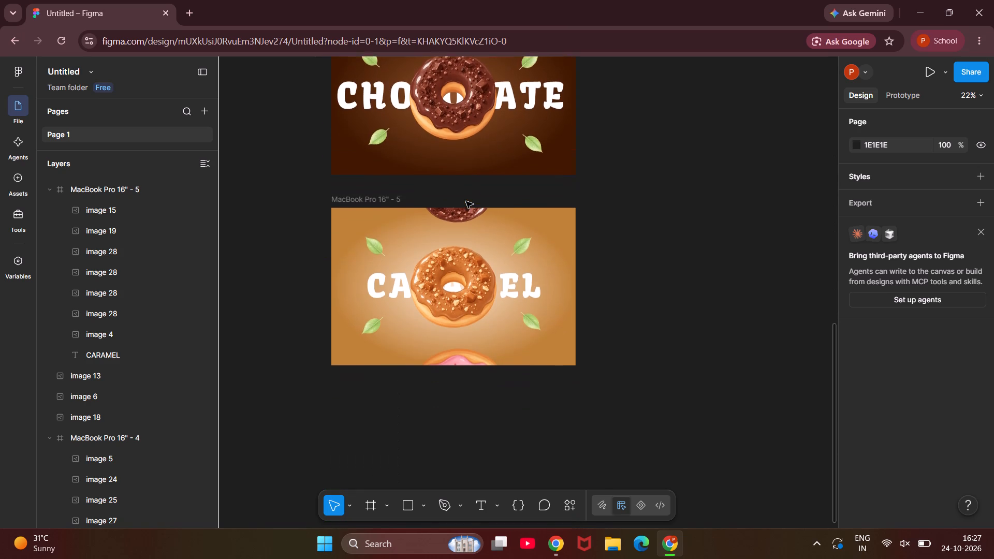
{"action": "scroll", "coordinate": [466, 201], "scroll_direction": "down", "scroll_amount": 1}
{"action": "scroll", "coordinate": [466, 201], "scroll_direction": "up", "scroll_amount": 5}
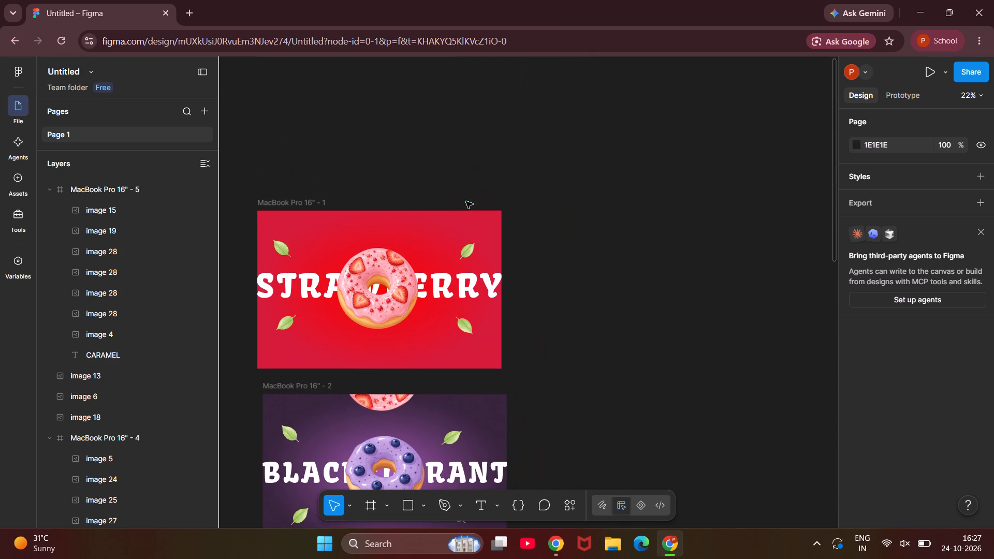
{"action": "scroll", "coordinate": [465, 206], "scroll_direction": "down", "scroll_amount": 2}
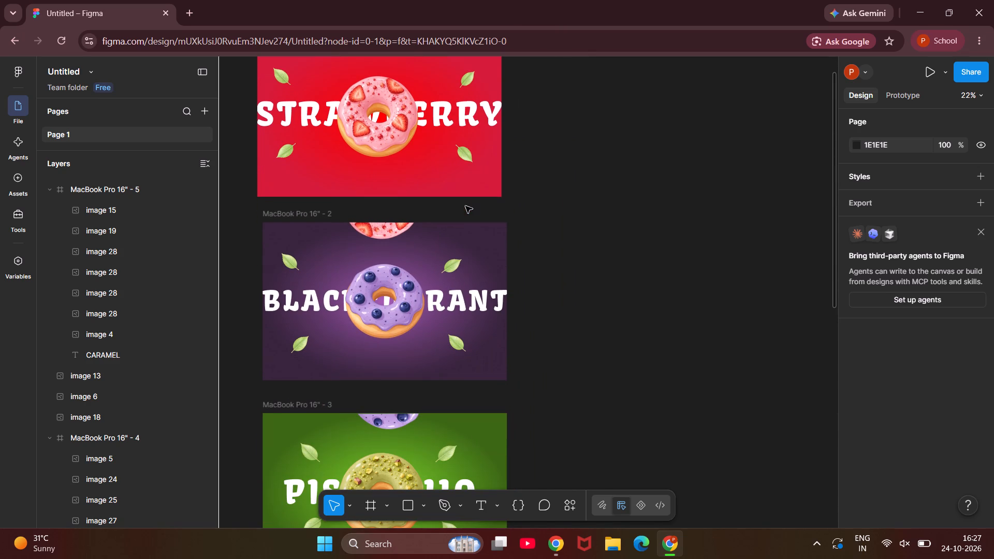
{"action": "scroll", "coordinate": [508, 164], "scroll_direction": "down", "scroll_amount": 2}
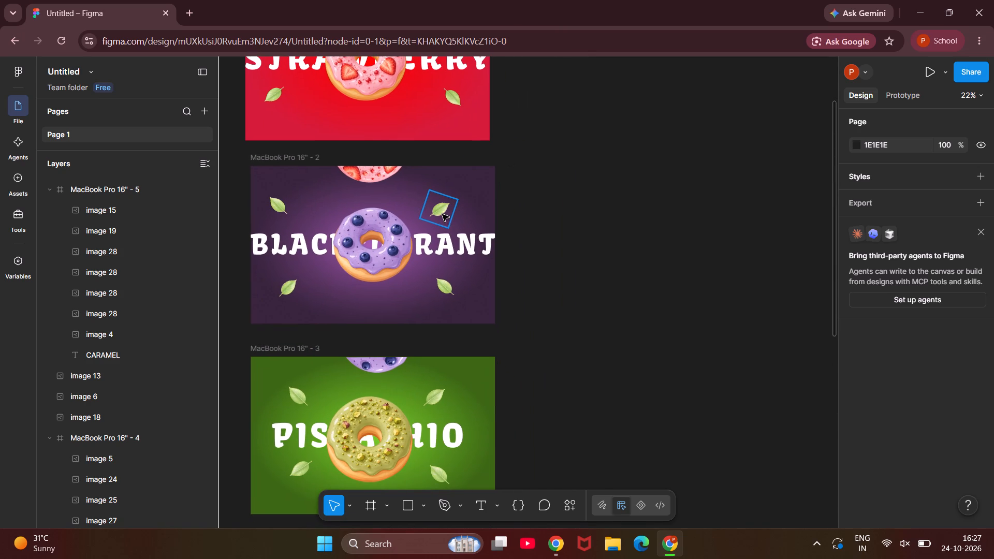
Paste another purple blueberry donut slice and place it on the strawberry frame's bottom edge at X 430, Y 823.
{"action": "scroll", "coordinate": [401, 232], "scroll_direction": "up", "scroll_amount": 1}
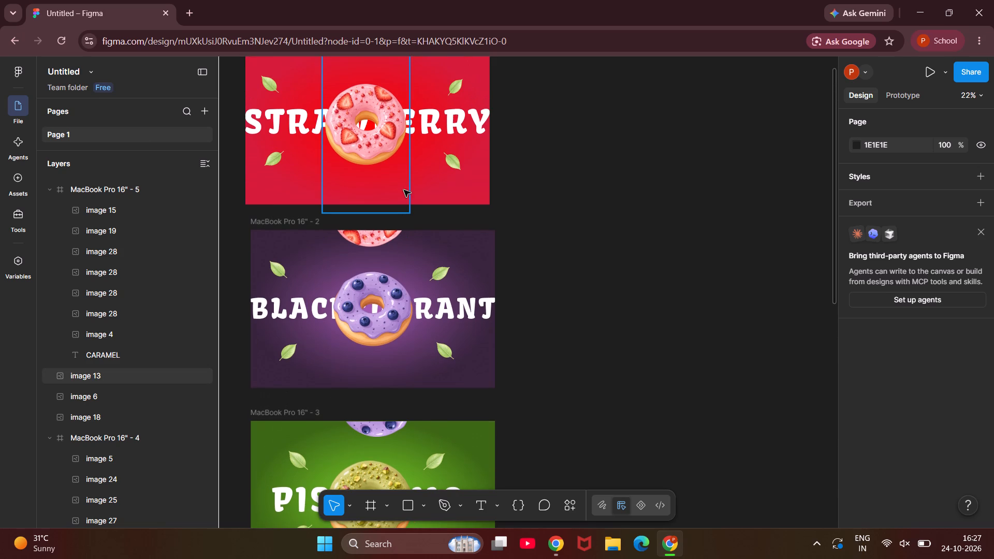
{"action": "key", "text": "ctrl+v"}
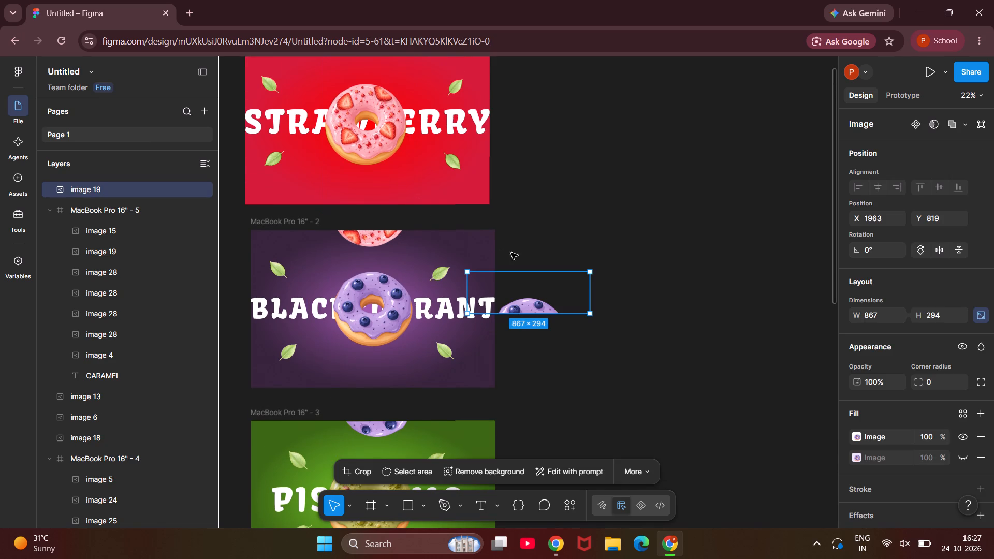
{"action": "left_click_drag", "start_coordinate": [521, 289], "coordinate": [398, 213]}
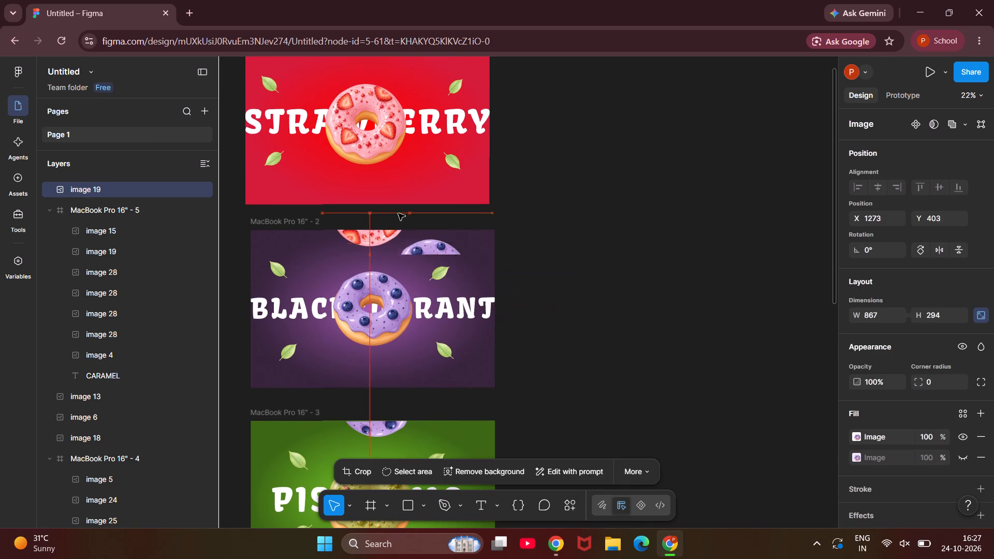
{"action": "left_click_drag", "start_coordinate": [398, 213], "coordinate": [363, 181]}
Copy the caramel donut slice from the top of the reference file's Chocolate frame and paste it into the own file beside the chocolate frame.
{"action": "scroll", "coordinate": [650, 195], "scroll_direction": "down", "scroll_amount": 1}
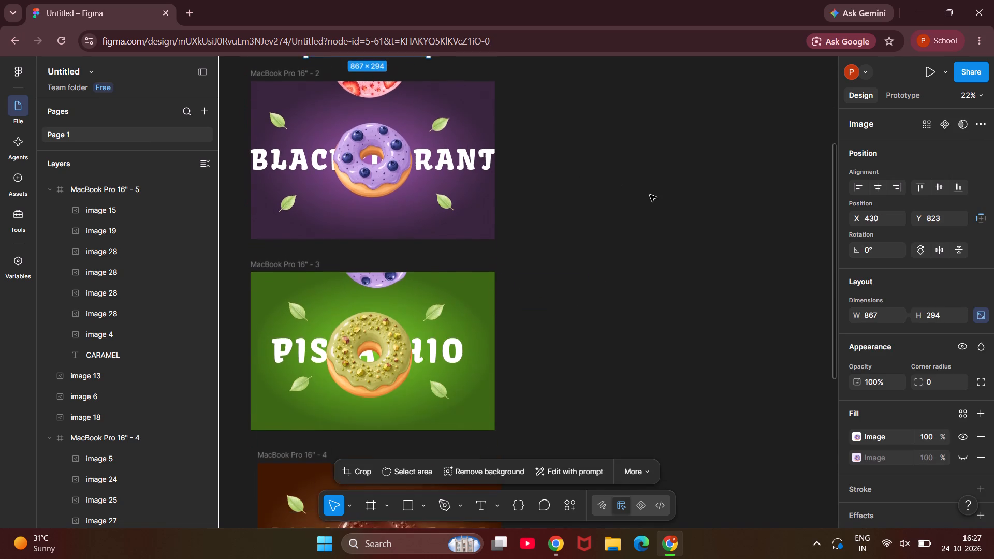
{"action": "scroll", "coordinate": [650, 195], "scroll_direction": "down", "scroll_amount": 3}
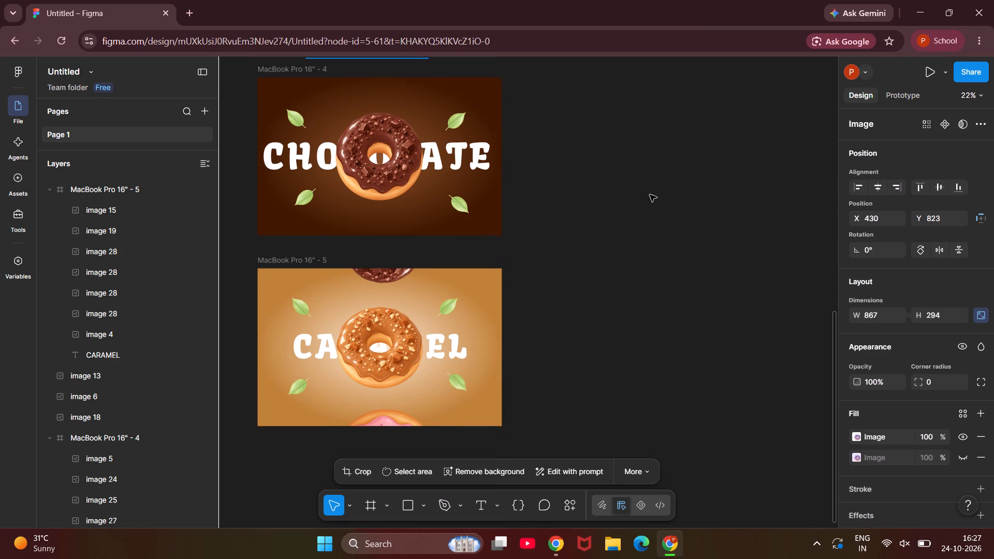
{"action": "scroll", "coordinate": [650, 195], "scroll_direction": "down", "scroll_amount": 1}
{"action": "scroll", "coordinate": [650, 195], "scroll_direction": "up", "scroll_amount": 2}
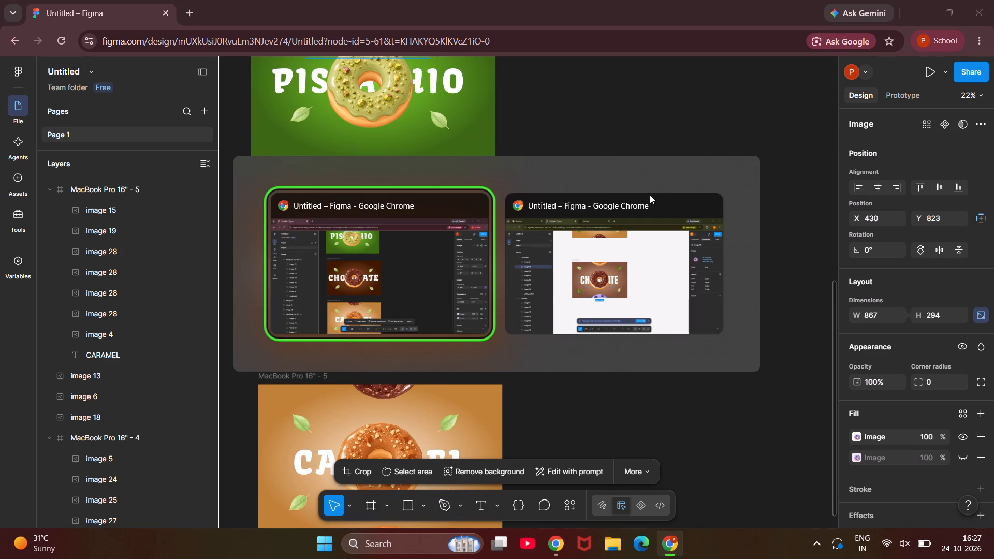
{"action": "scroll", "coordinate": [645, 194], "scroll_direction": "up", "scroll_amount": 1}
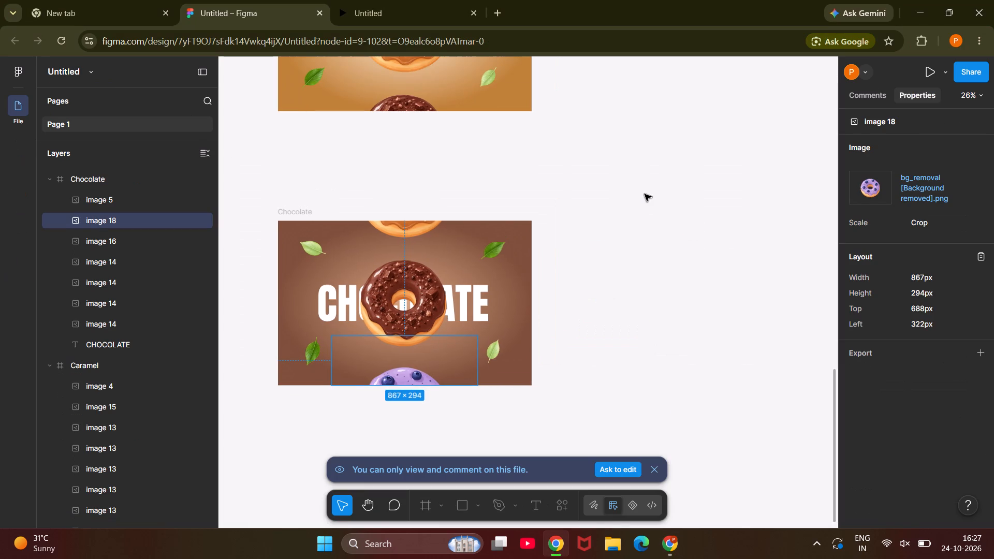
{"action": "left_click", "coordinate": [411, 220]}
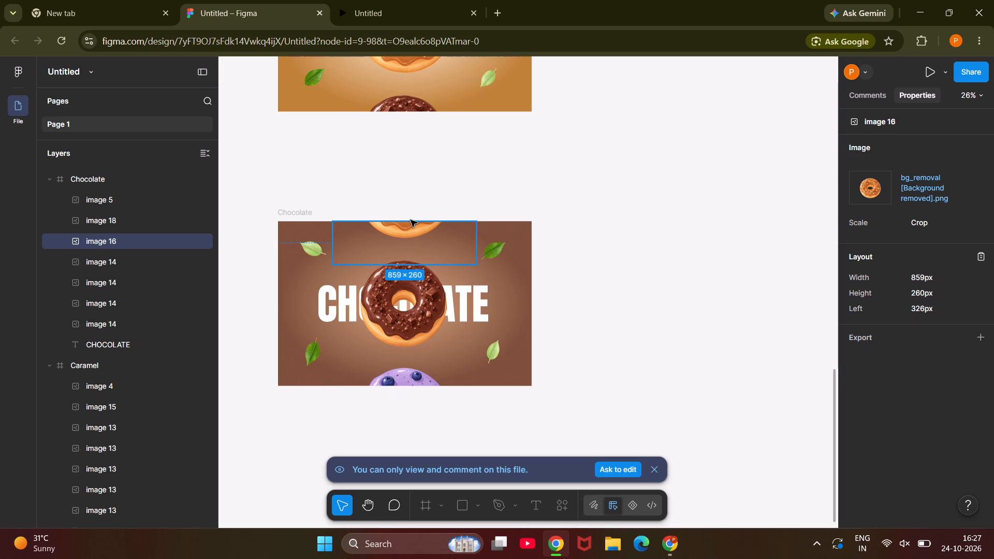
{"action": "key", "text": "ctrl+c"}
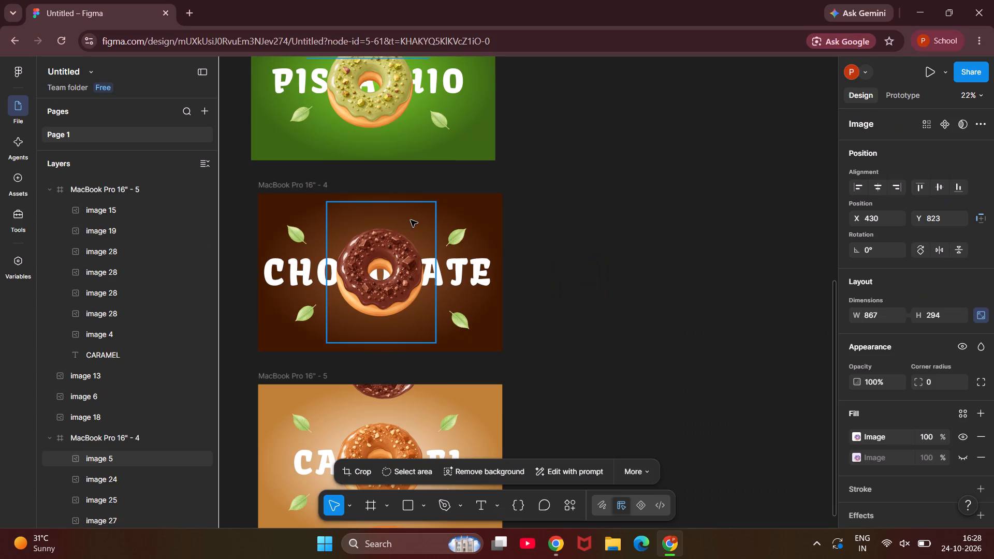
{"action": "key", "text": "ctrl+v"}
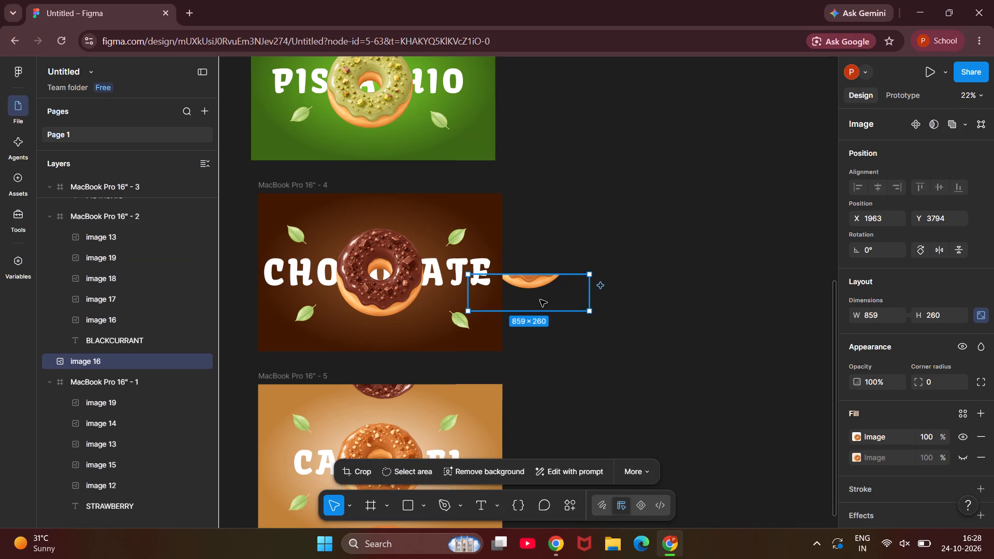
Move the pasted caramel donut slice up to the pistachio frame's bottom edge at about X 1173, Y 2855.
{"action": "scroll", "coordinate": [540, 300], "scroll_direction": "down", "scroll_amount": 2}
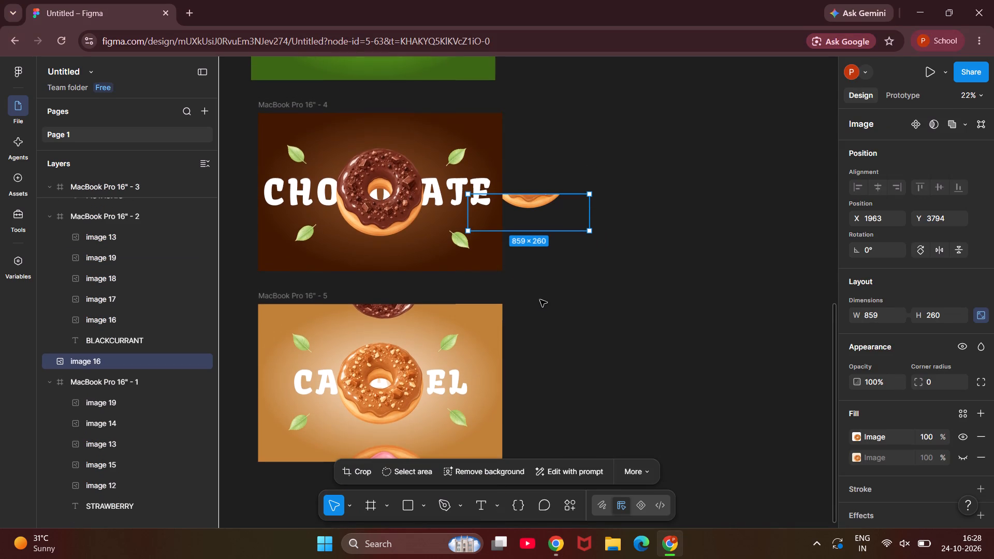
{"action": "left_click_drag", "start_coordinate": [539, 218], "coordinate": [430, 85]}
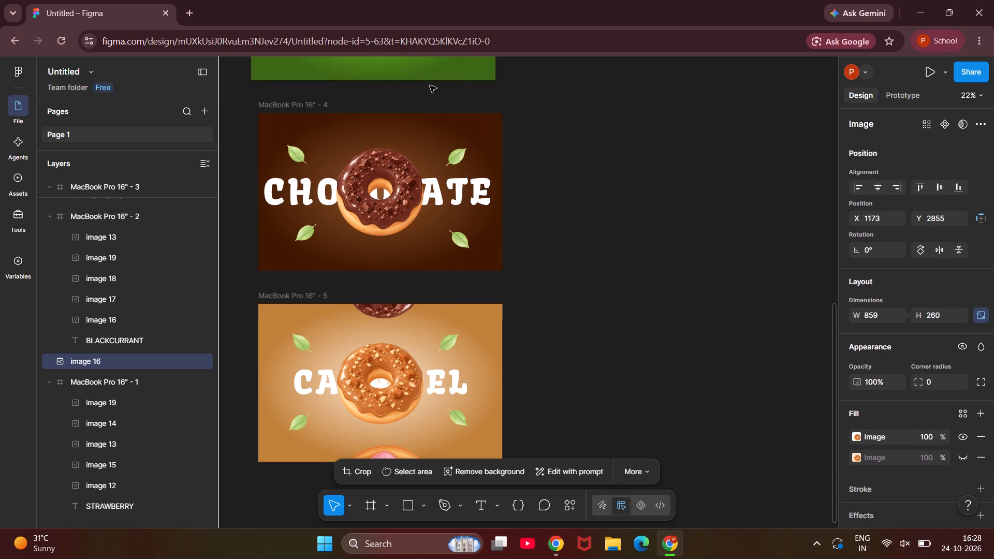
{"action": "scroll", "coordinate": [430, 85], "scroll_direction": "up", "scroll_amount": 2}
{"action": "right_click_drag", "start_coordinate": [430, 268], "coordinate": [388, 92]}
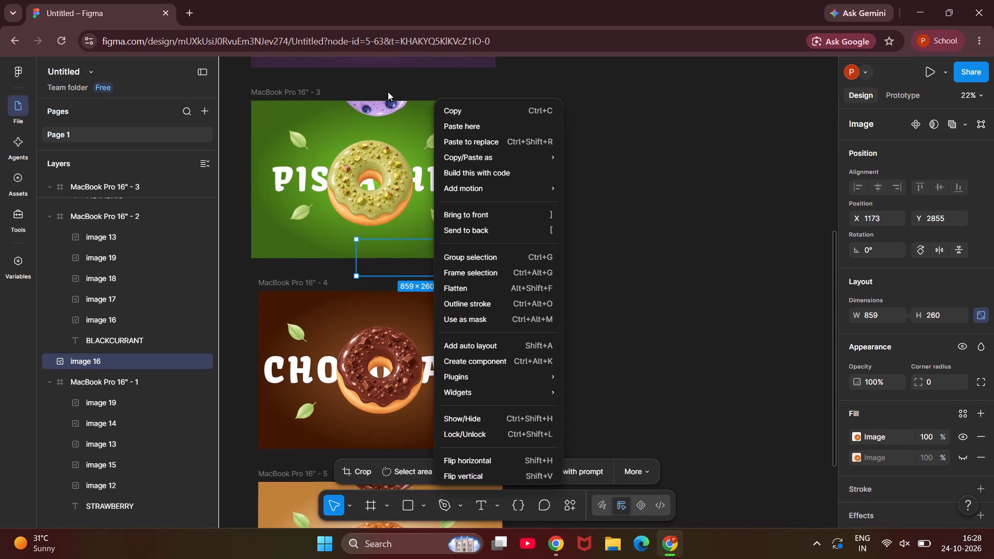
Move the caramel donut slice up from the pistachio frame's bottom edge to just below the blackcurrant frame, at about X 1425, Y 1638.
{"action": "right_click_drag", "start_coordinate": [388, 92], "coordinate": [383, 79]}
{"action": "scroll", "coordinate": [383, 79], "scroll_direction": "up", "scroll_amount": 1}
{"action": "left_click_drag", "start_coordinate": [394, 265], "coordinate": [385, 186]}
{"action": "right_click_drag", "start_coordinate": [447, 267], "coordinate": [446, 250]}
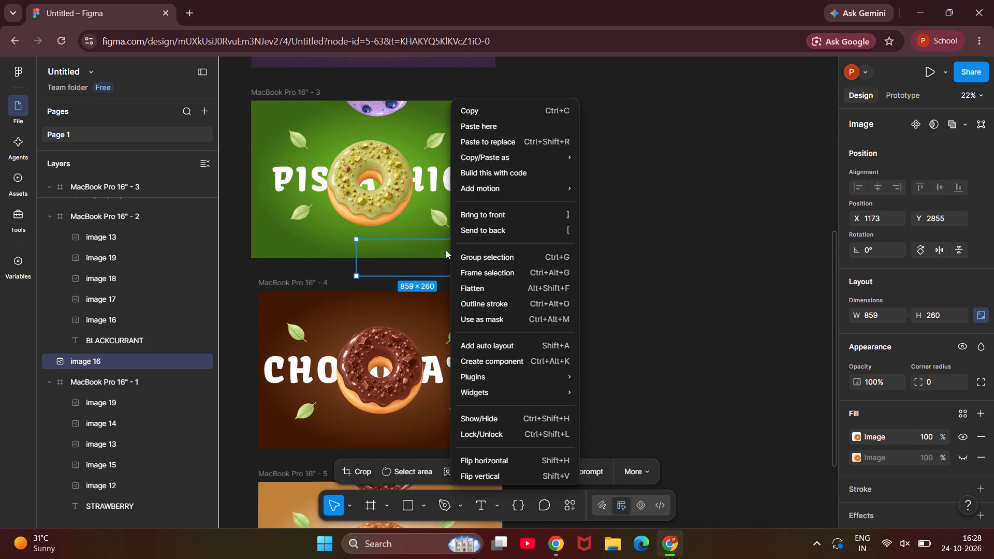
{"action": "right_click_drag", "start_coordinate": [446, 250], "coordinate": [443, 250]}
{"action": "left_click_drag", "start_coordinate": [416, 263], "coordinate": [415, 236]}
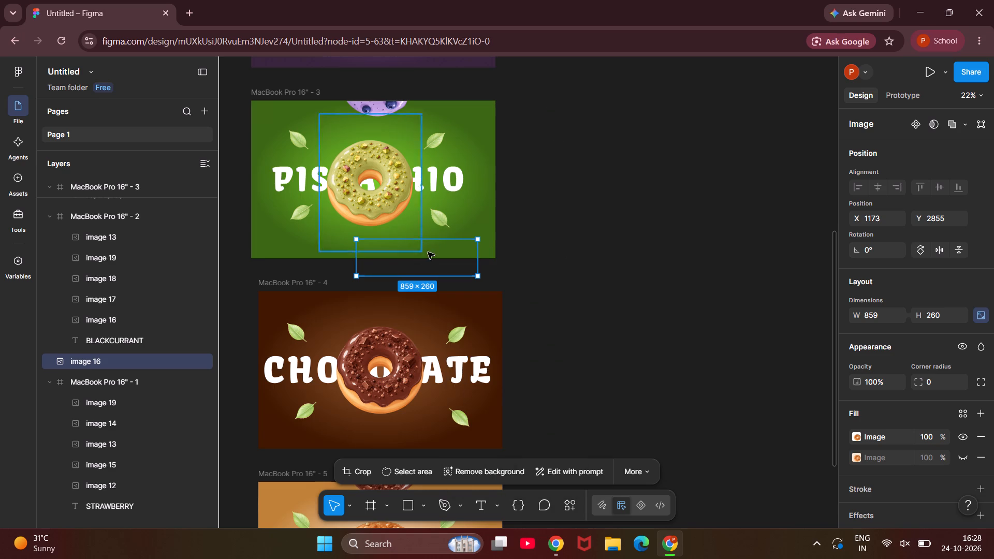
{"action": "left_click_drag", "start_coordinate": [442, 268], "coordinate": [478, 98]}
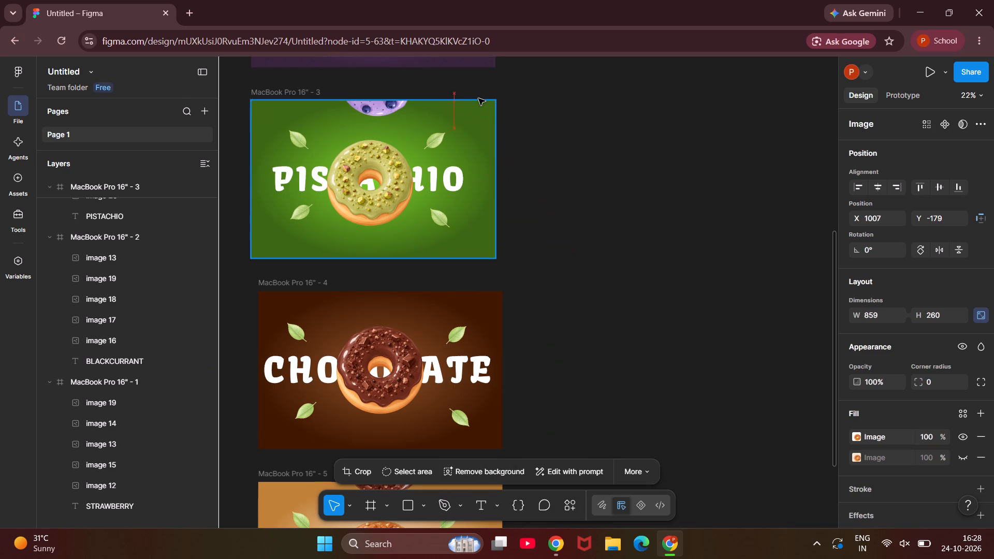
{"action": "left_click_drag", "start_coordinate": [478, 98], "coordinate": [478, 97]}
{"action": "scroll", "coordinate": [478, 97], "scroll_direction": "up", "scroll_amount": 6}
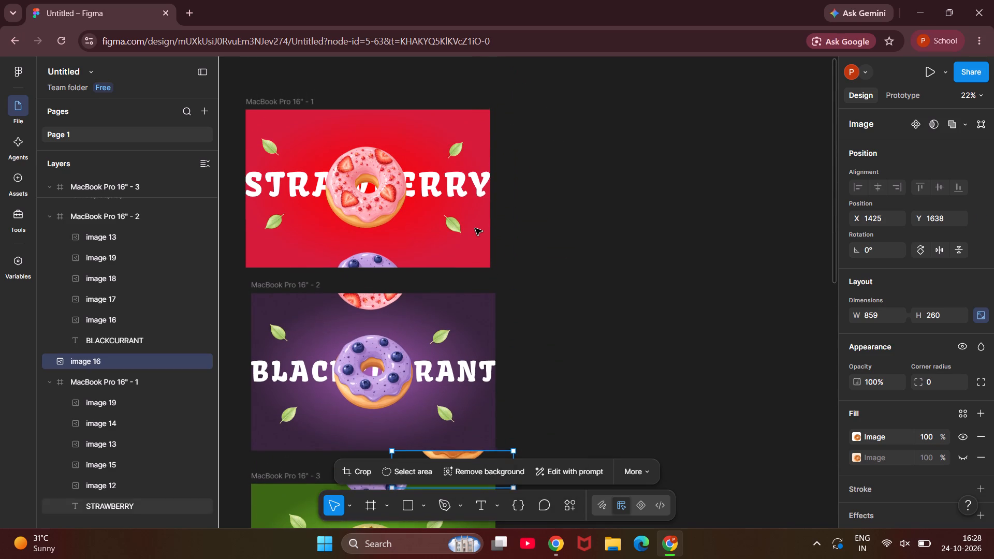
{"action": "scroll", "coordinate": [475, 228], "scroll_direction": "down", "scroll_amount": 1}
Move the caramel donut slice into the strawberry frame and place it across the top edge at X 430, Y -19.
{"action": "right_click_drag", "start_coordinate": [472, 403], "coordinate": [445, 333]}
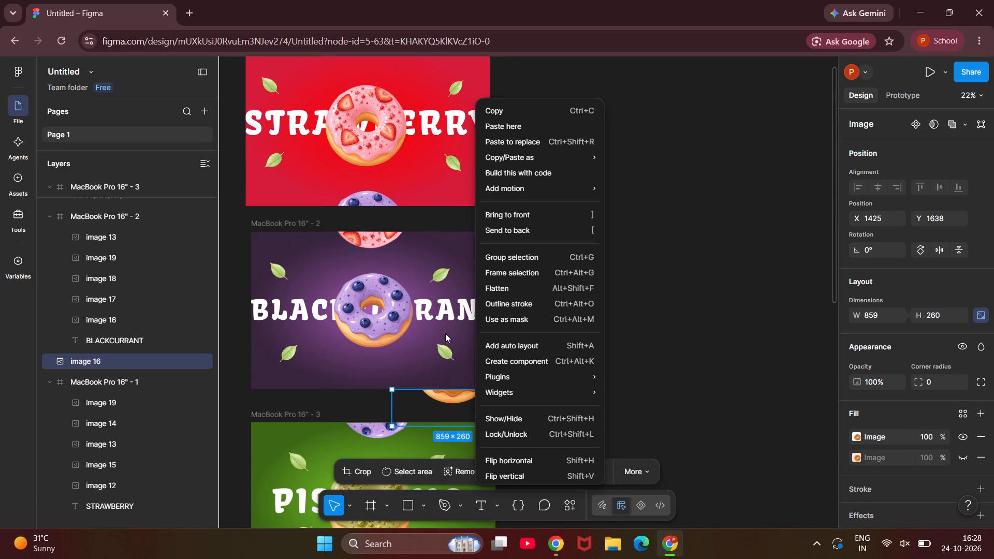
{"action": "left_click_drag", "start_coordinate": [415, 395], "coordinate": [403, 342]}
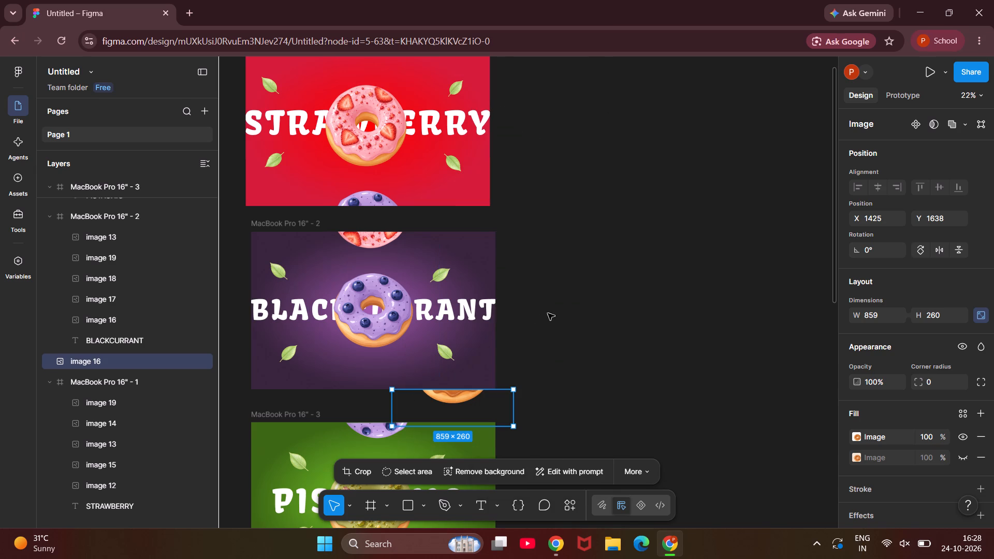
{"action": "left_click", "coordinate": [556, 313]}
{"action": "left_click_drag", "start_coordinate": [428, 403], "coordinate": [420, 387]}
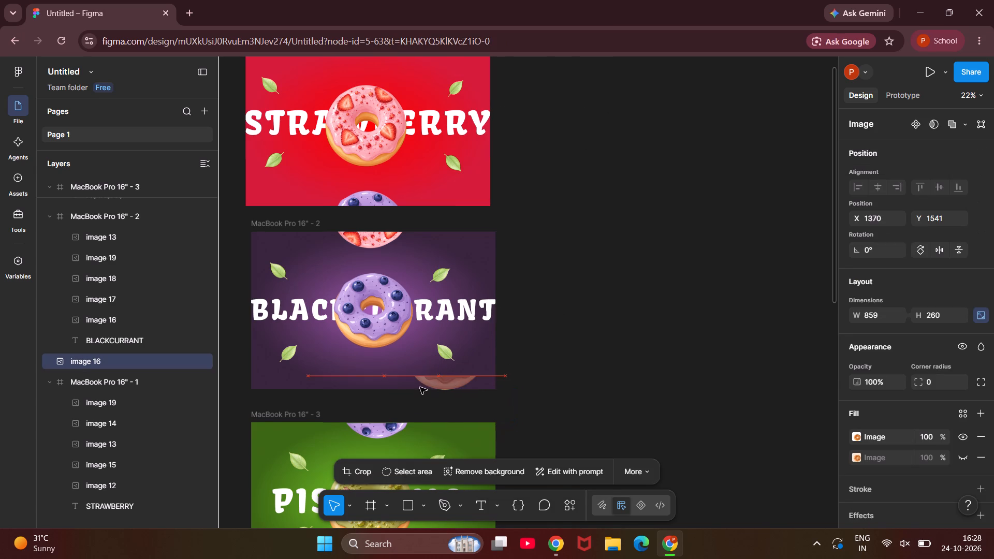
{"action": "left_click_drag", "start_coordinate": [420, 387], "coordinate": [340, 165]}
{"action": "scroll", "coordinate": [478, 228], "scroll_direction": "up", "scroll_amount": 1}
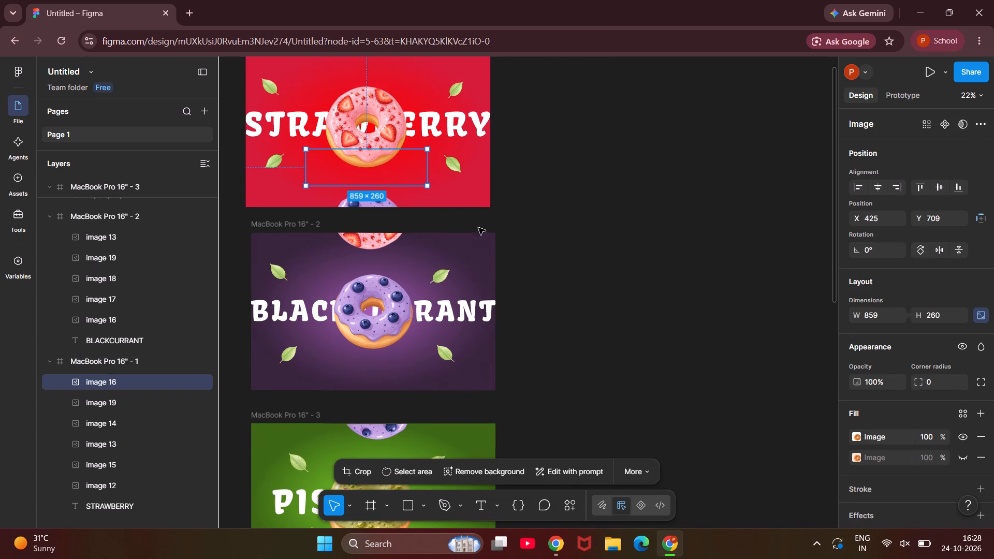
{"action": "scroll", "coordinate": [478, 228], "scroll_direction": "up", "scroll_amount": 1}
{"action": "left_click_drag", "start_coordinate": [314, 197], "coordinate": [325, 154]}
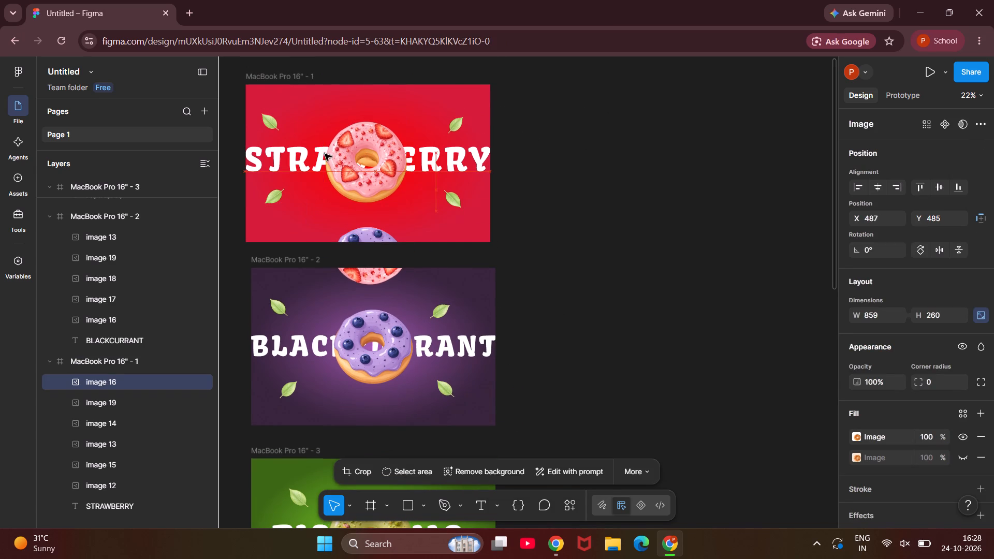
{"action": "left_click_drag", "start_coordinate": [325, 154], "coordinate": [314, 98]}
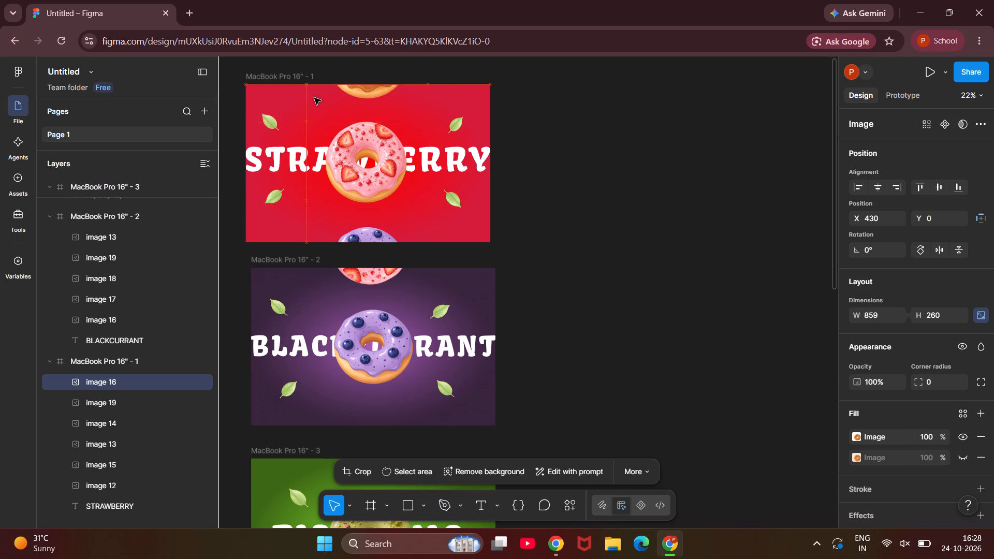
{"action": "left_click_drag", "start_coordinate": [314, 98], "coordinate": [315, 99]}
{"action": "left_click_drag", "start_coordinate": [317, 105], "coordinate": [316, 97]}
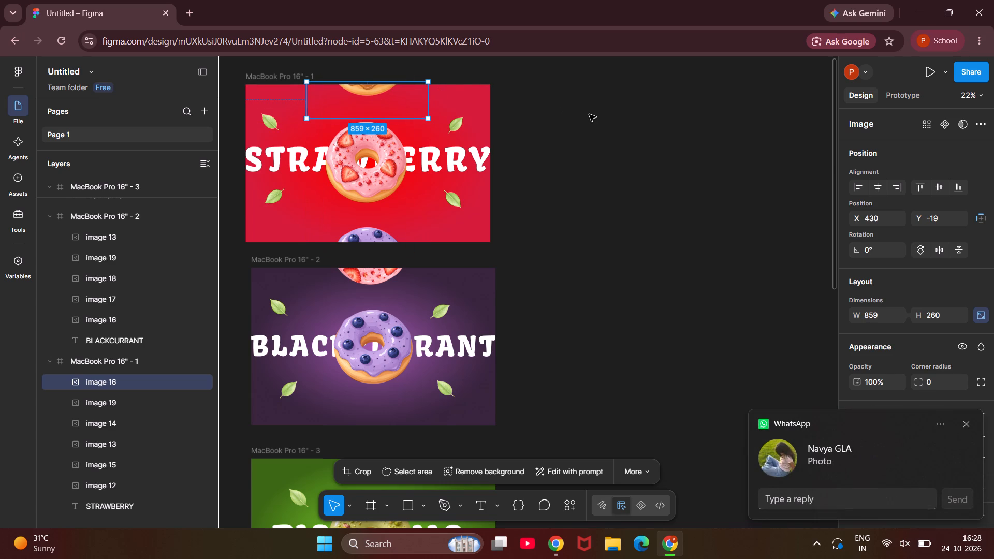
Minimise the browser window and open Kuro from the desktop.
{"action": "left_click", "coordinate": [918, 19]}
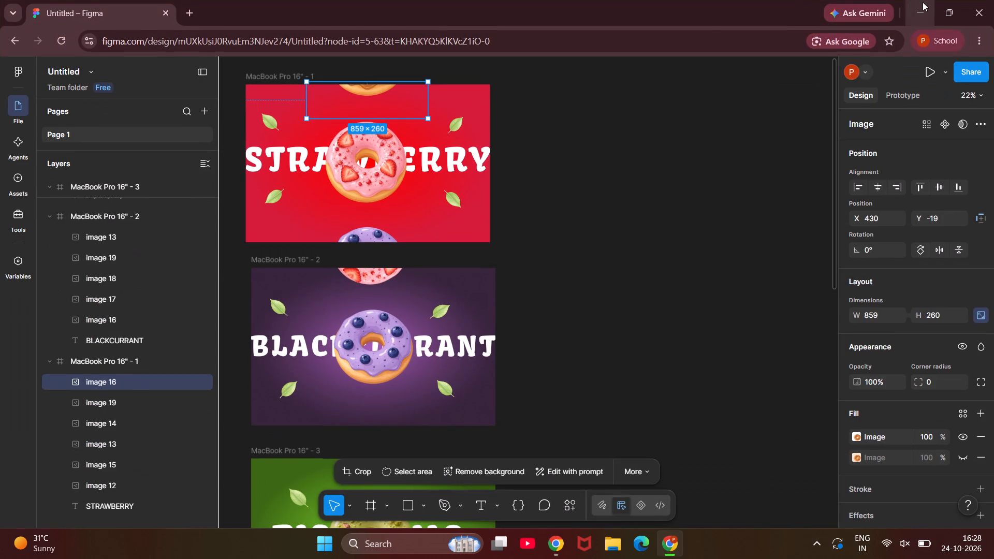
{"action": "left_click", "coordinate": [923, 2]}
{"action": "left_click", "coordinate": [923, 2]}
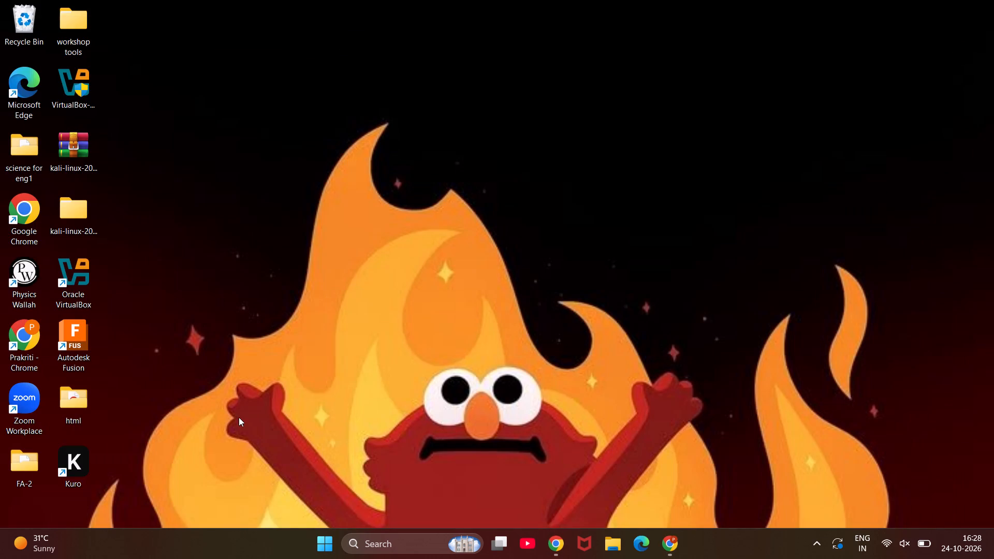
{"action": "left_click", "coordinate": [82, 452]}
{"action": "triple_click", "coordinate": [82, 452]}
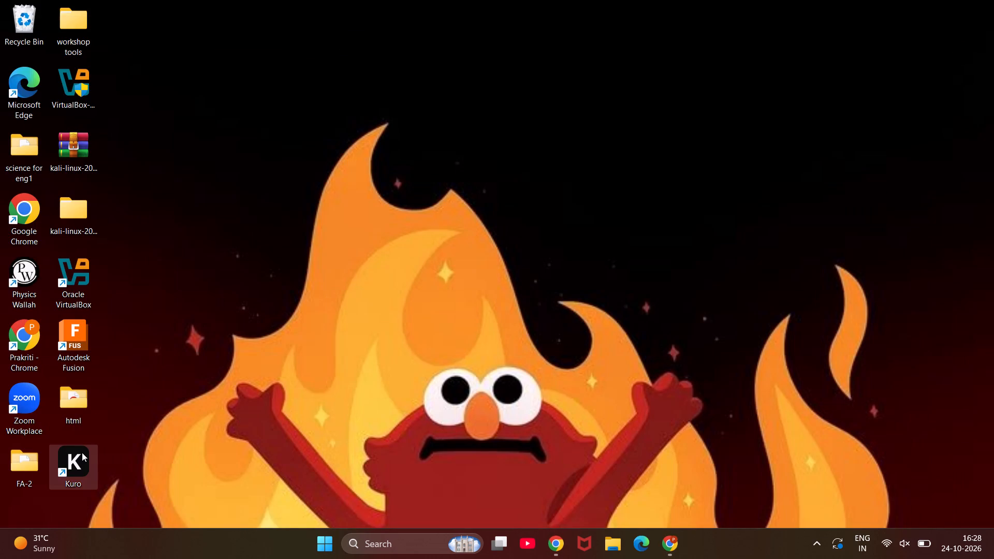